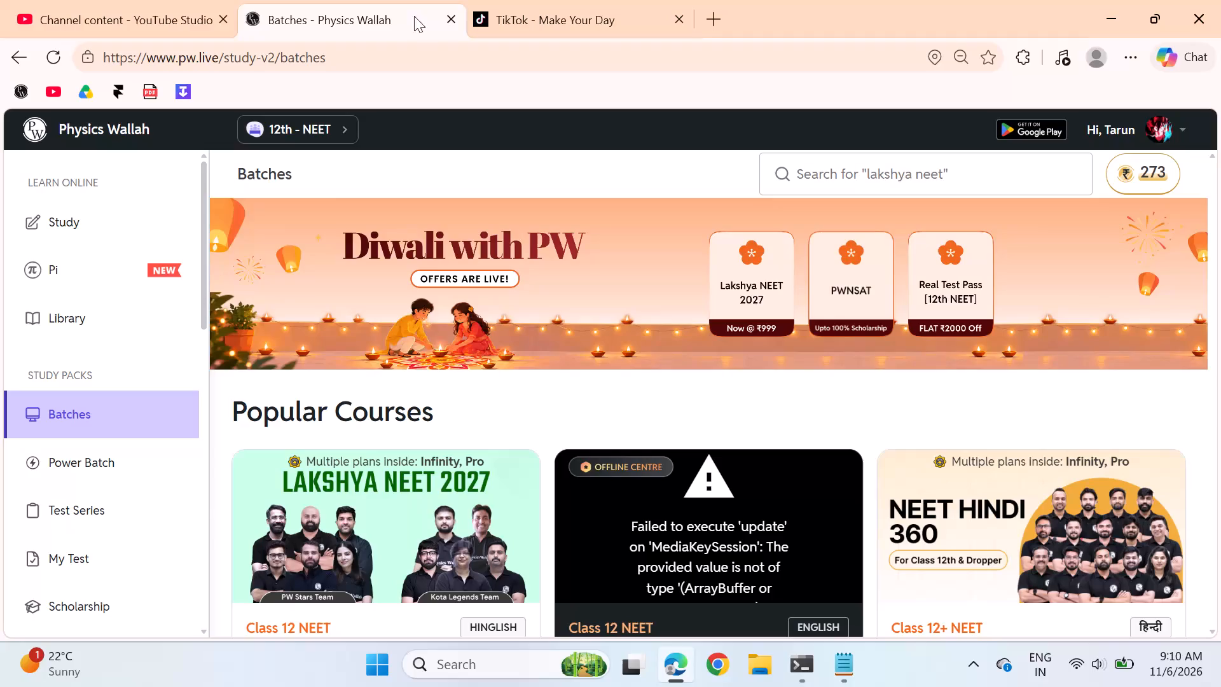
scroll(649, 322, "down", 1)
Switch to the open TikTok page and look through the For You videos one after another.
left_click(586, 0)
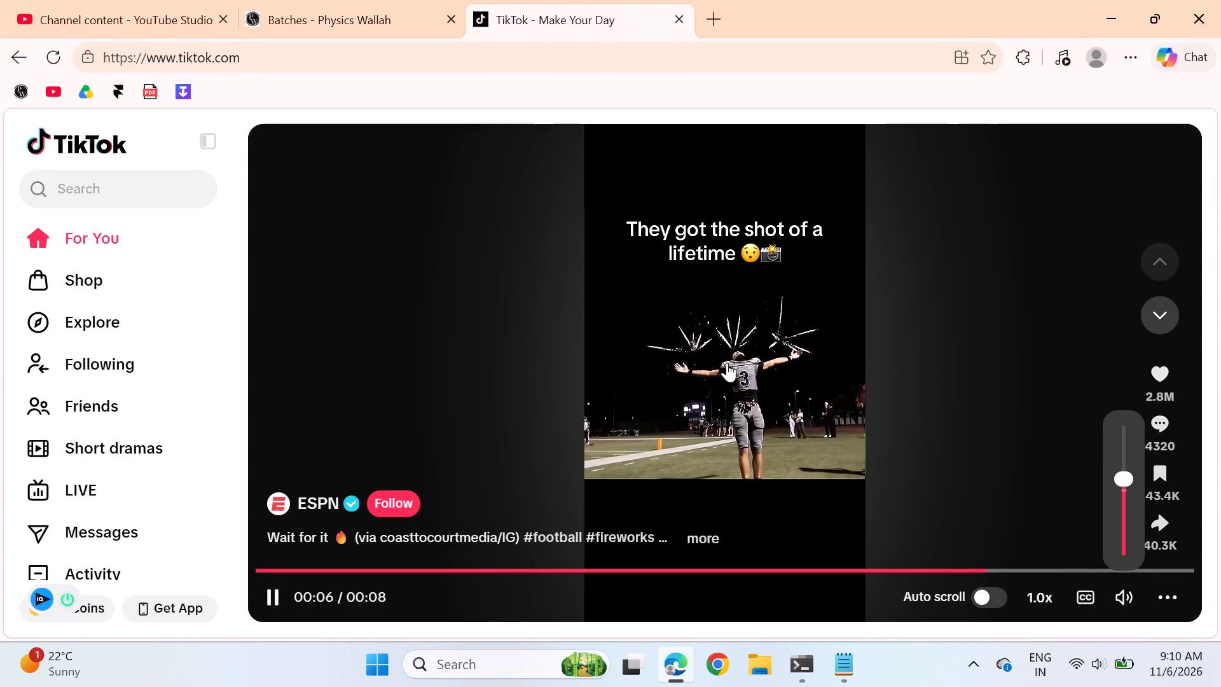
left_click(965, 388)
key("Down")
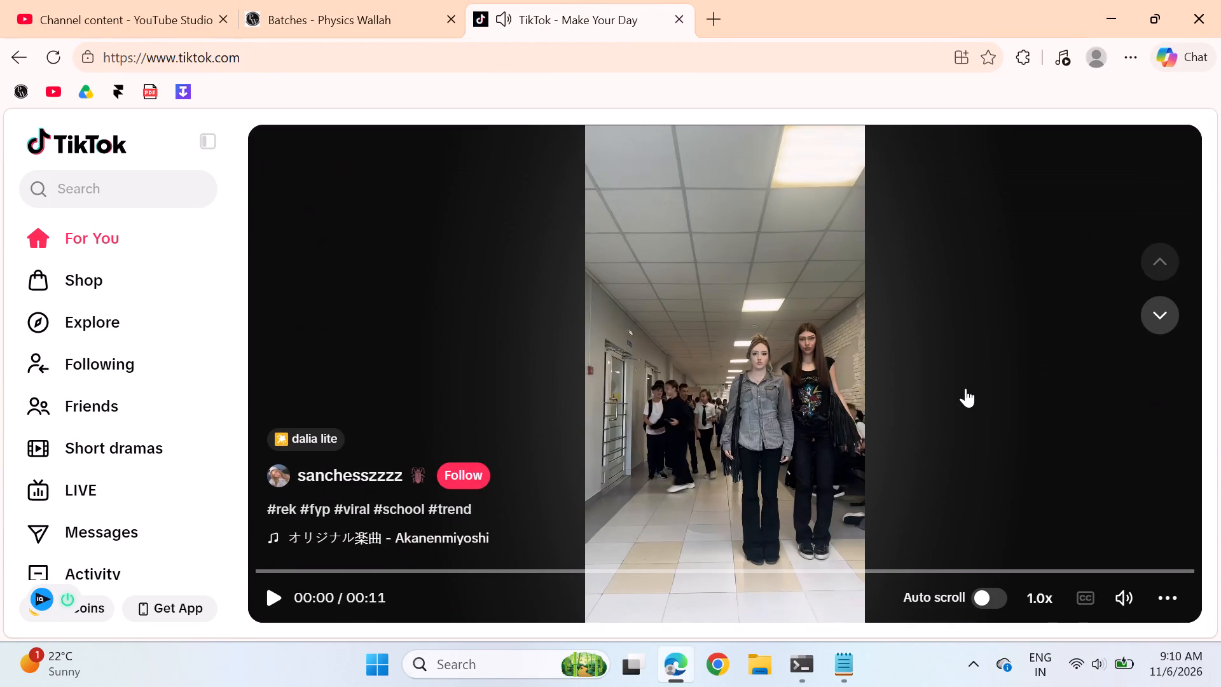
key("Down")
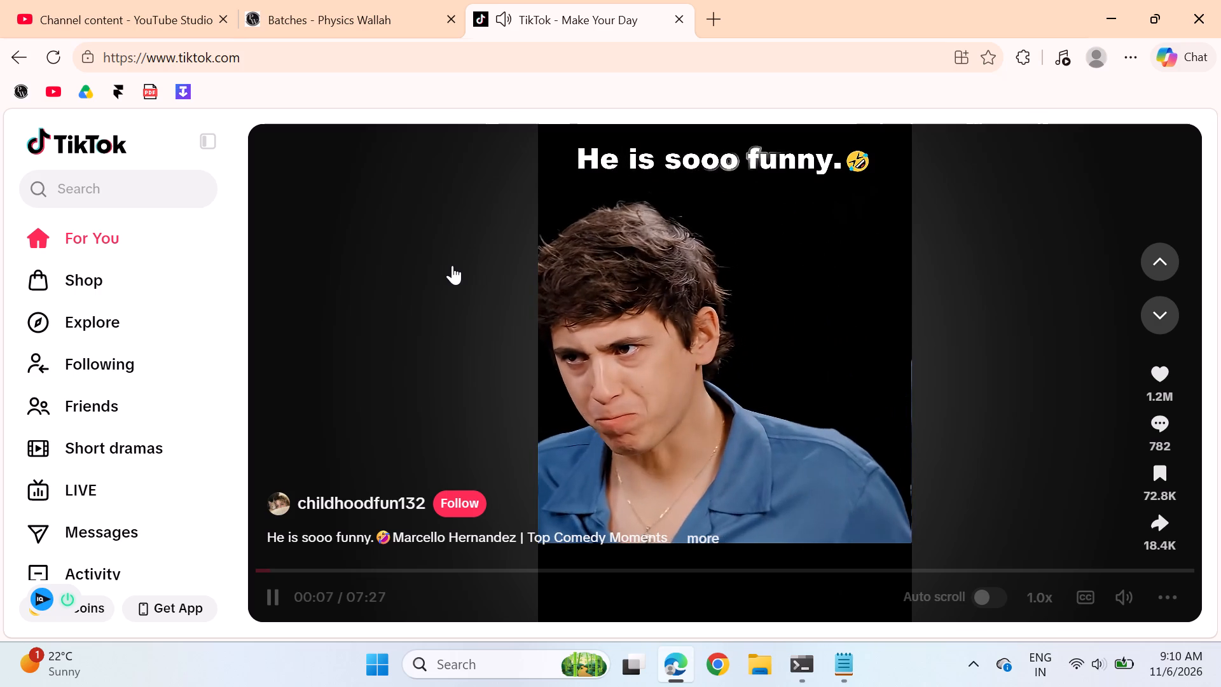
key("Down")
key("Down")
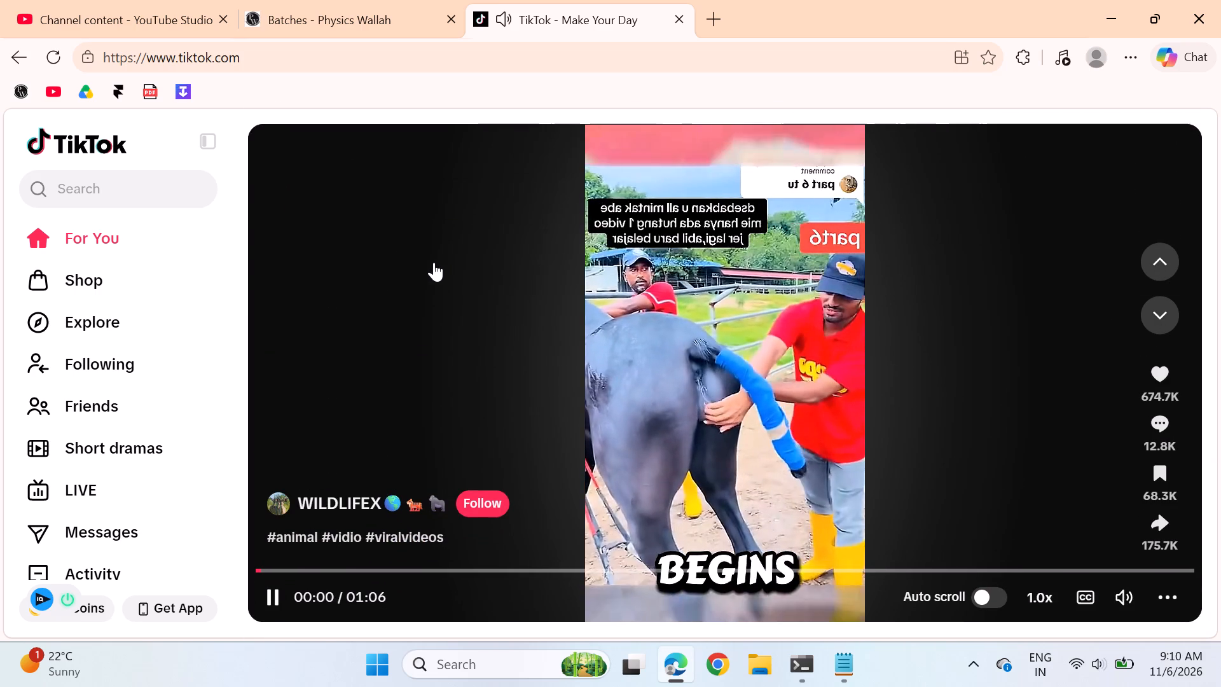
key("Down")
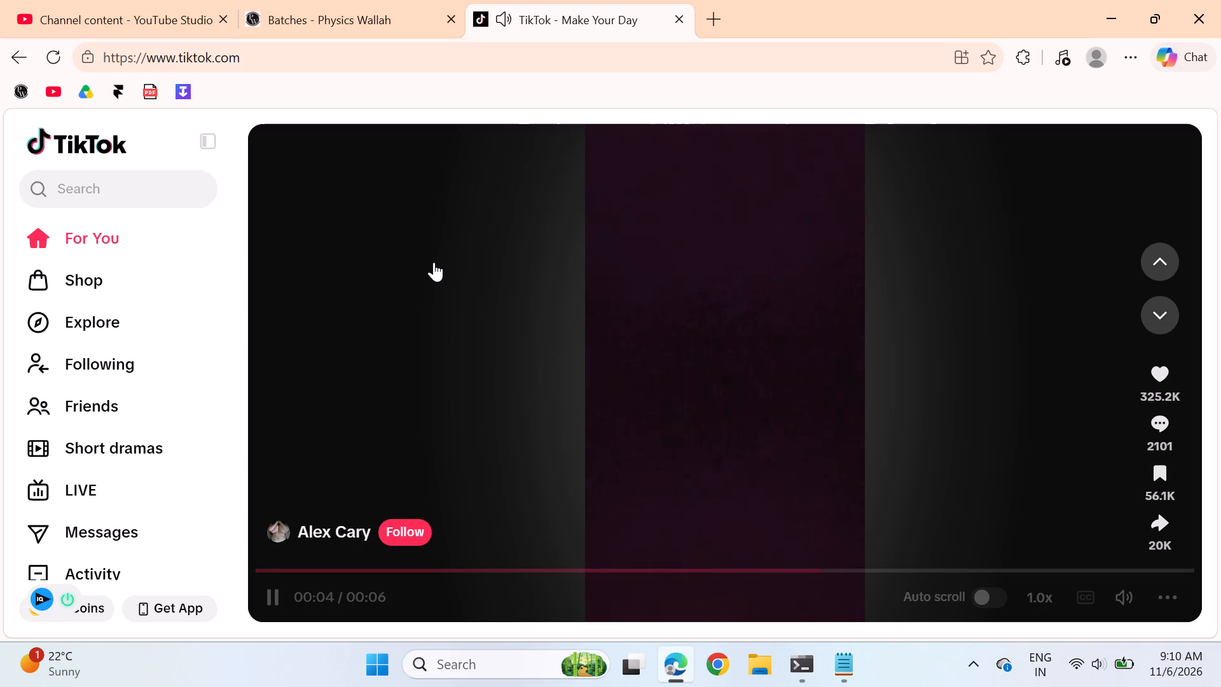
key("Down")
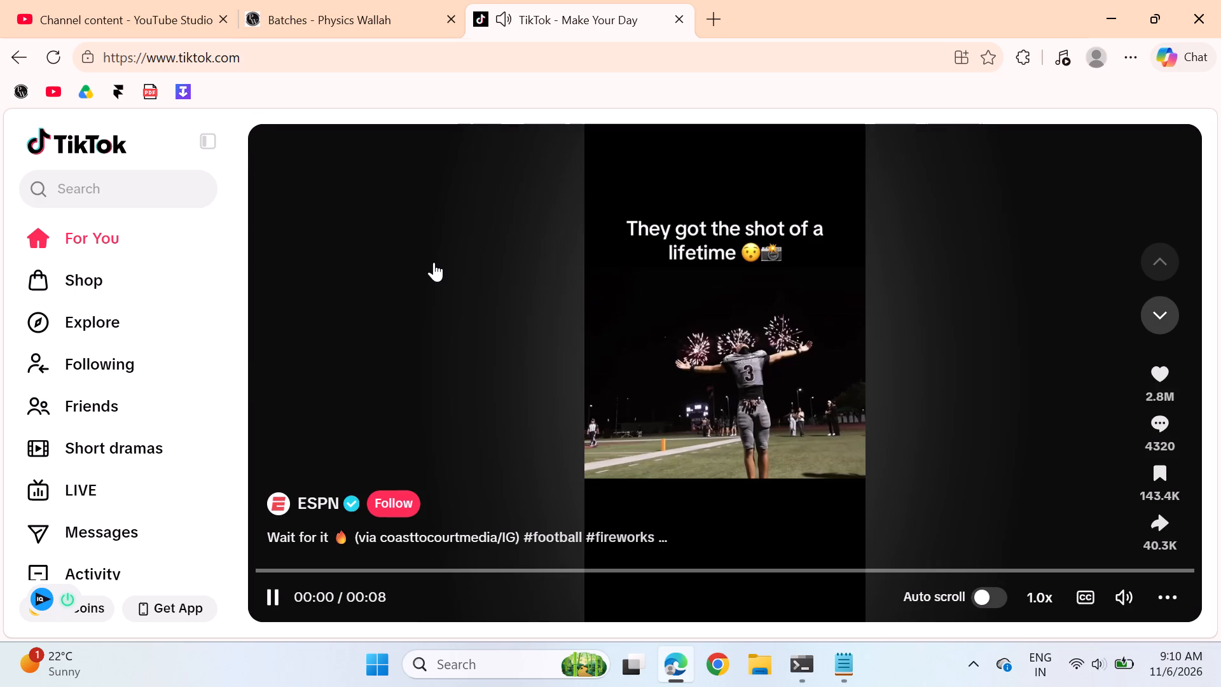
key("Down")
key("Down")
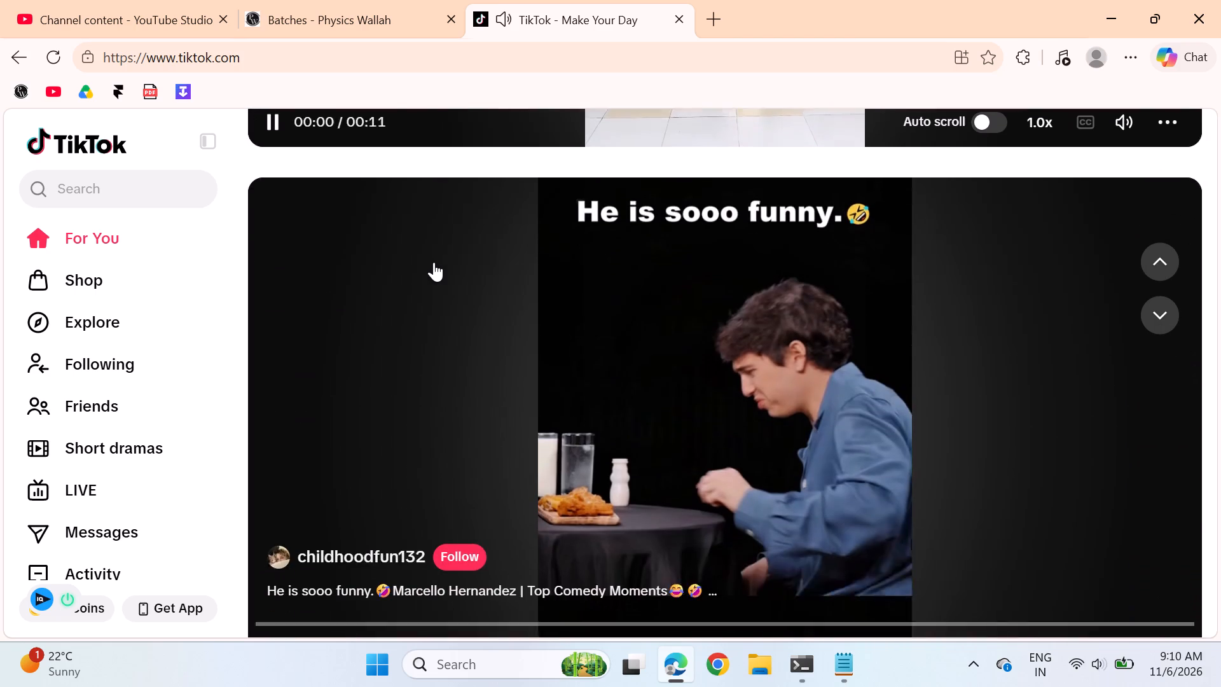
key("Down")
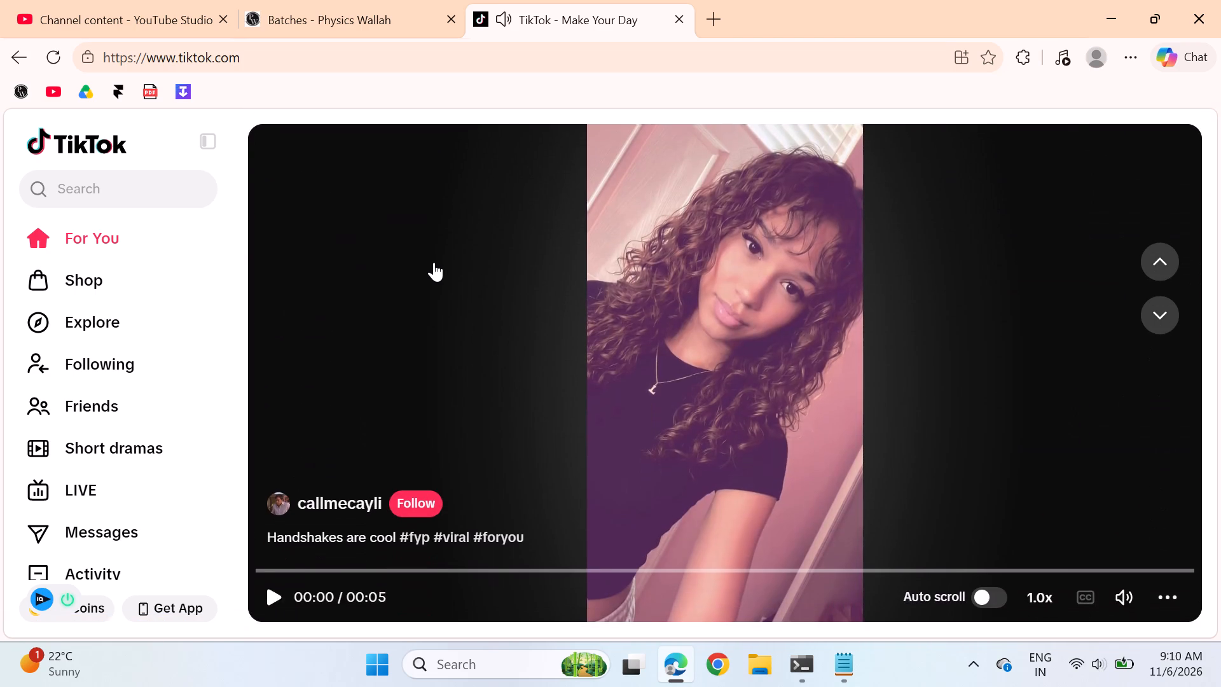
key("Down")
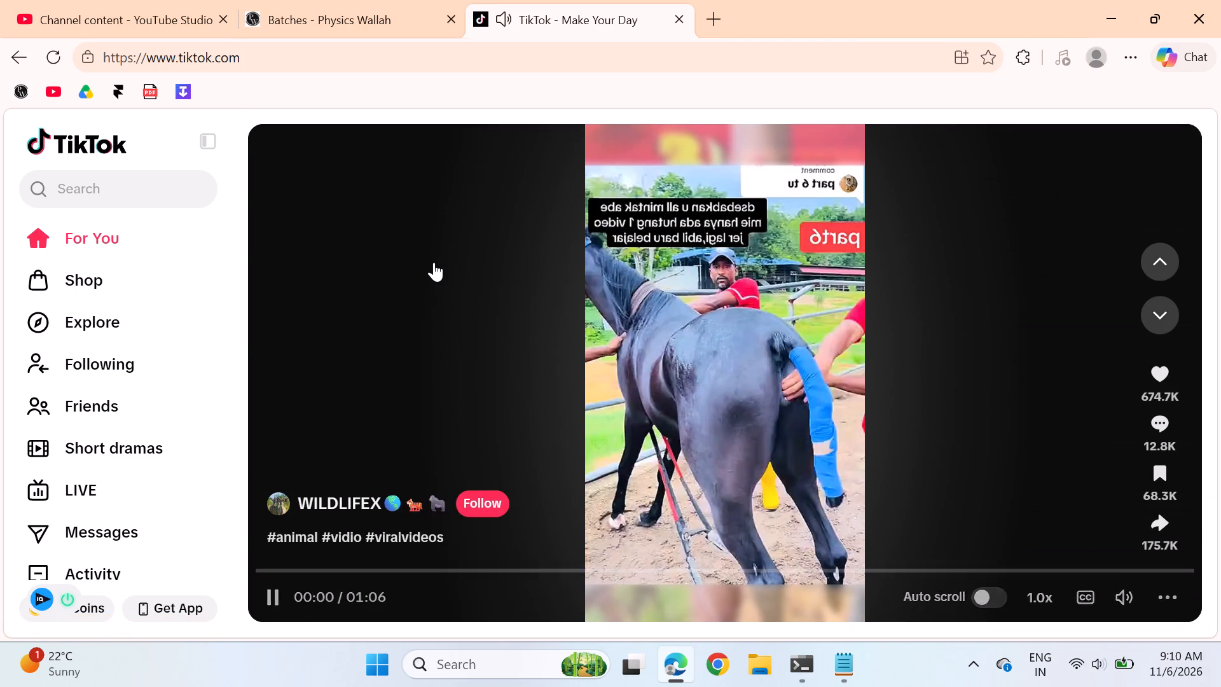
key("Down")
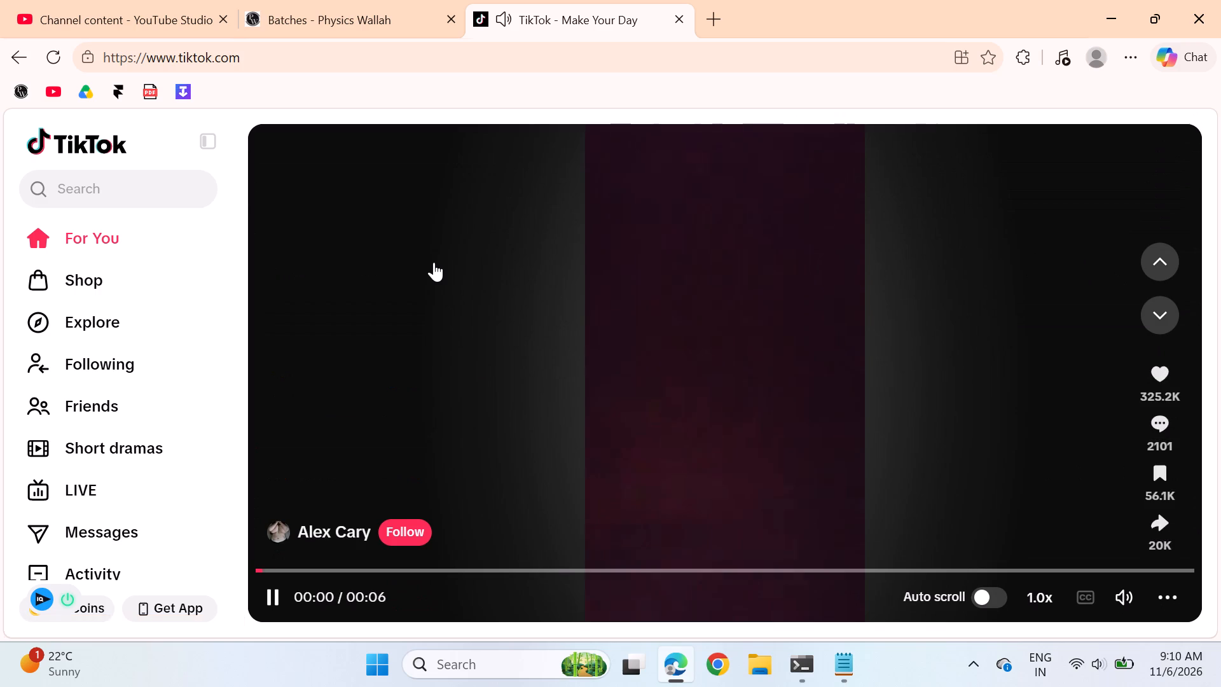
key("Down")
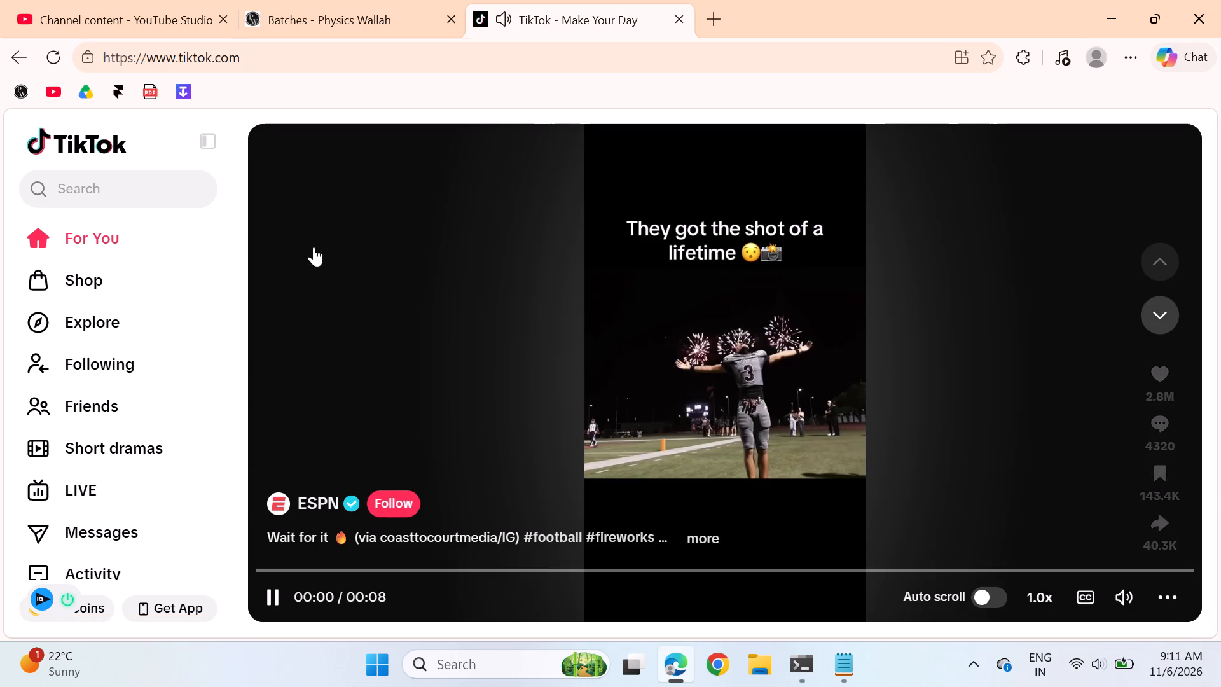
Reload the For You feed and look through its new set of videos one by one.
left_click(135, 247)
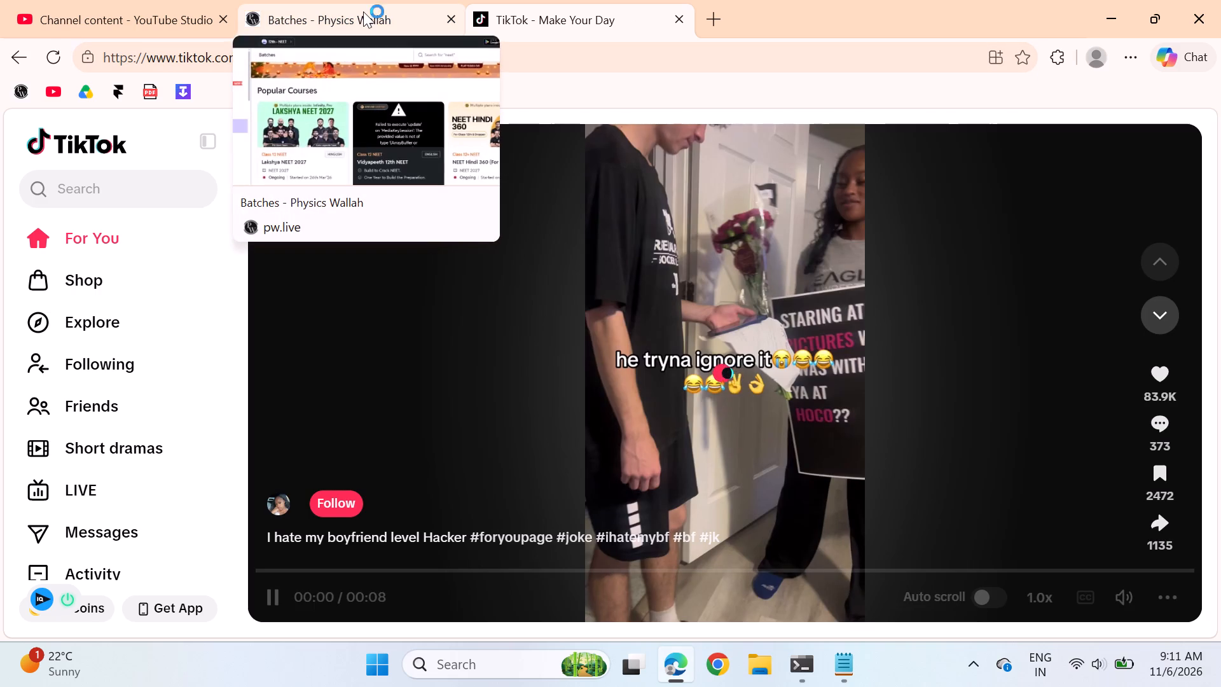
key("Down")
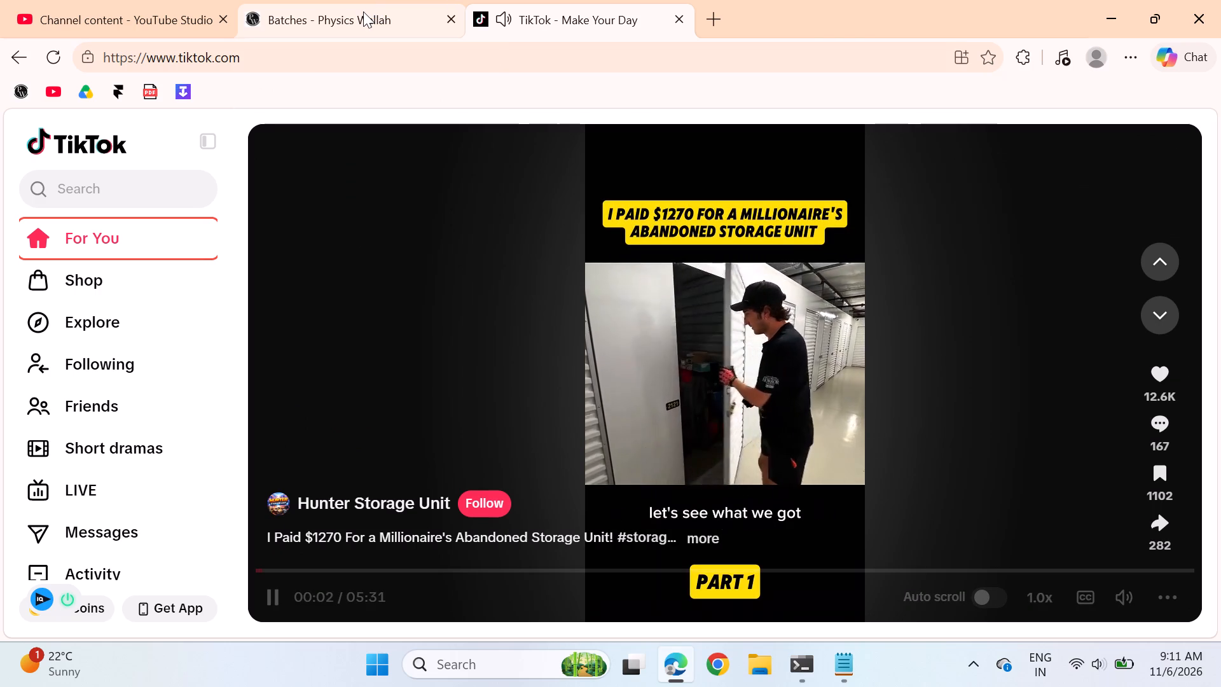
key("Down")
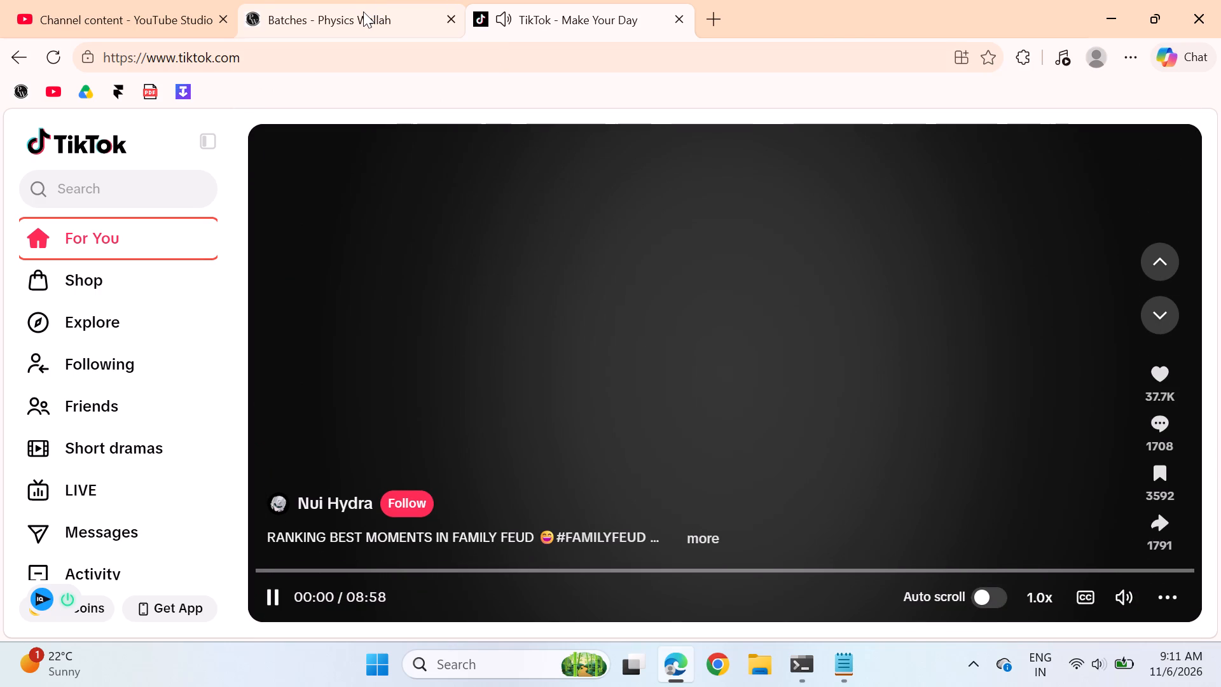
key("Down")
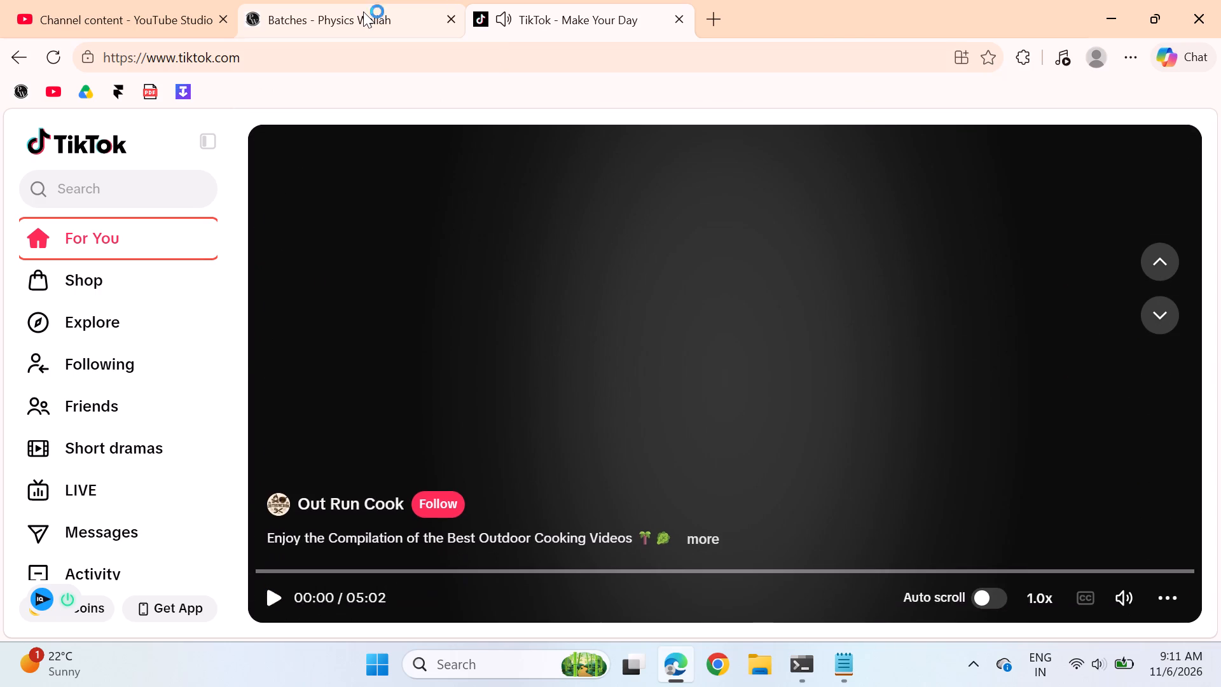
key("Down")
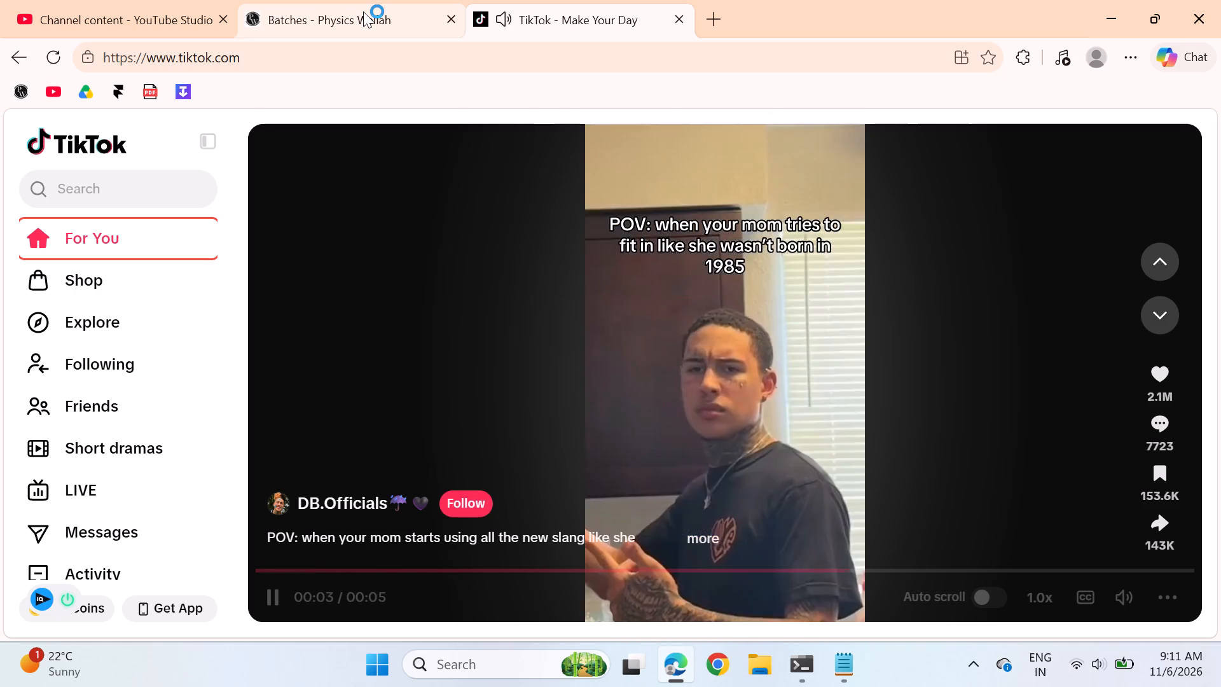
key("Down")
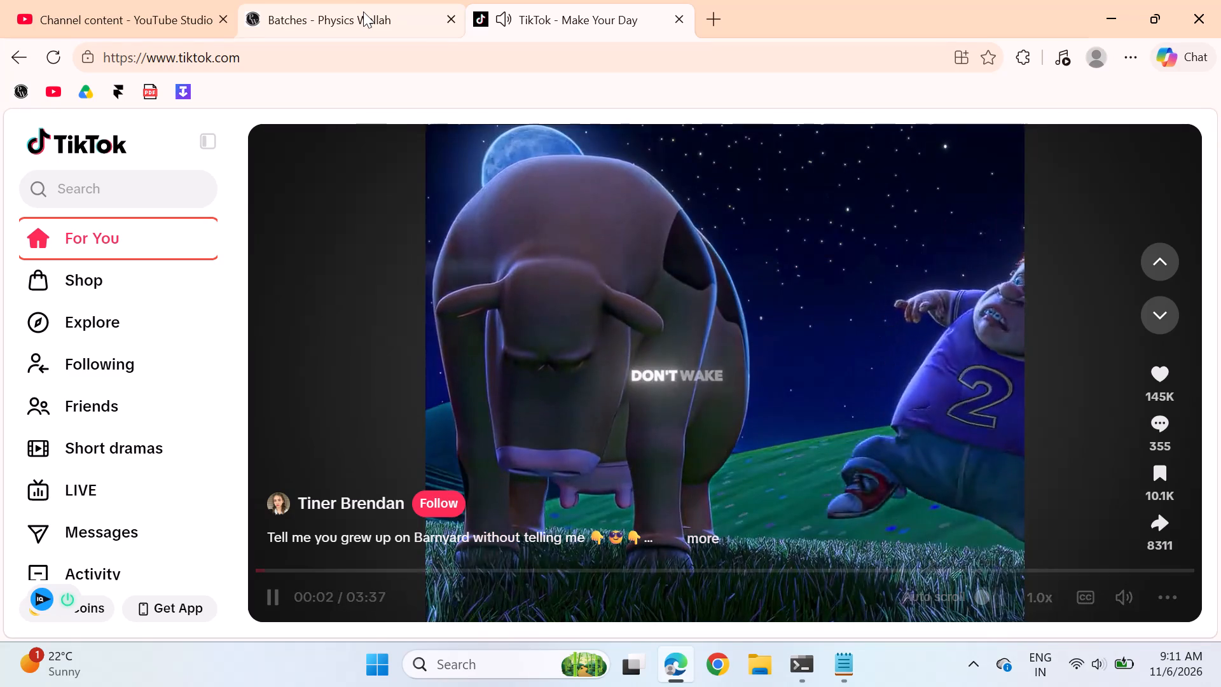
key("Down")
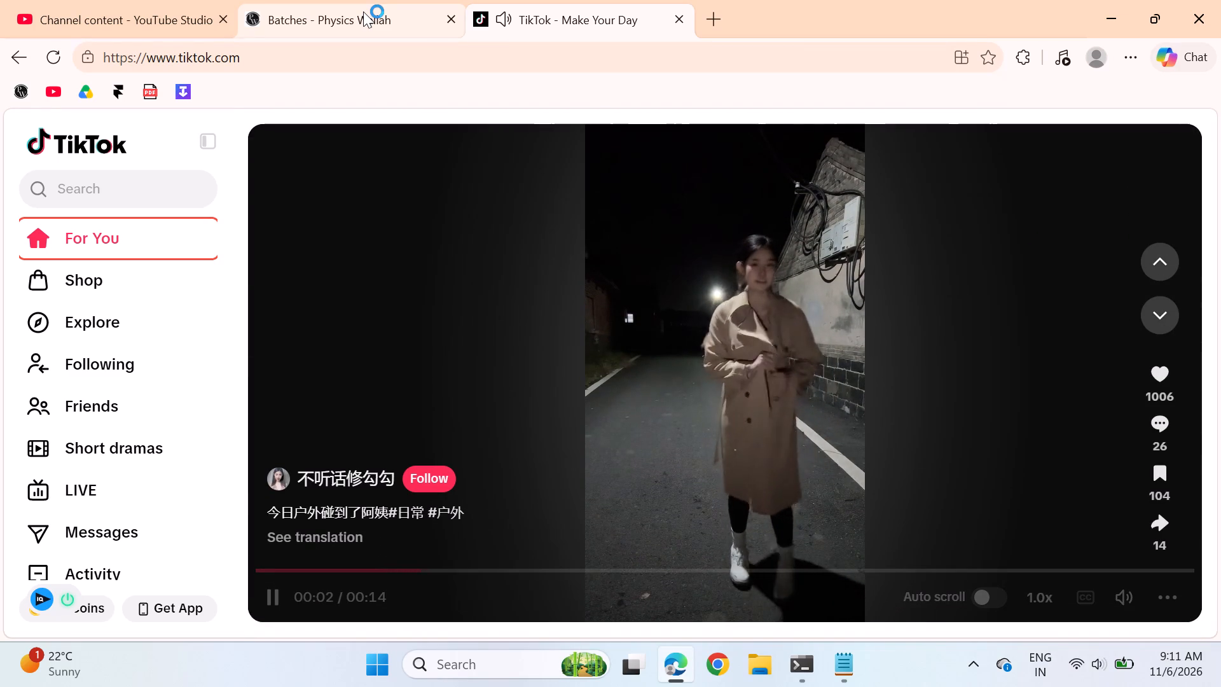
key("Down")
key("Down")
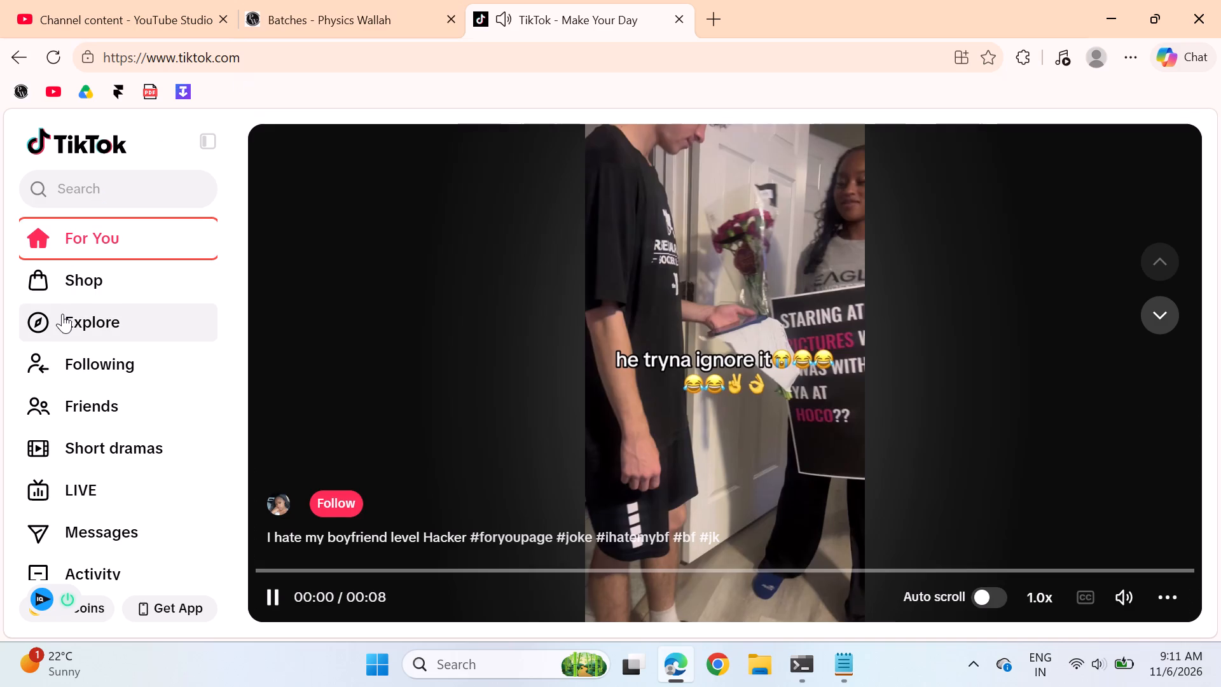
Open the Explore page and look through the video categories as far as the end of the list.
left_click(62, 314)
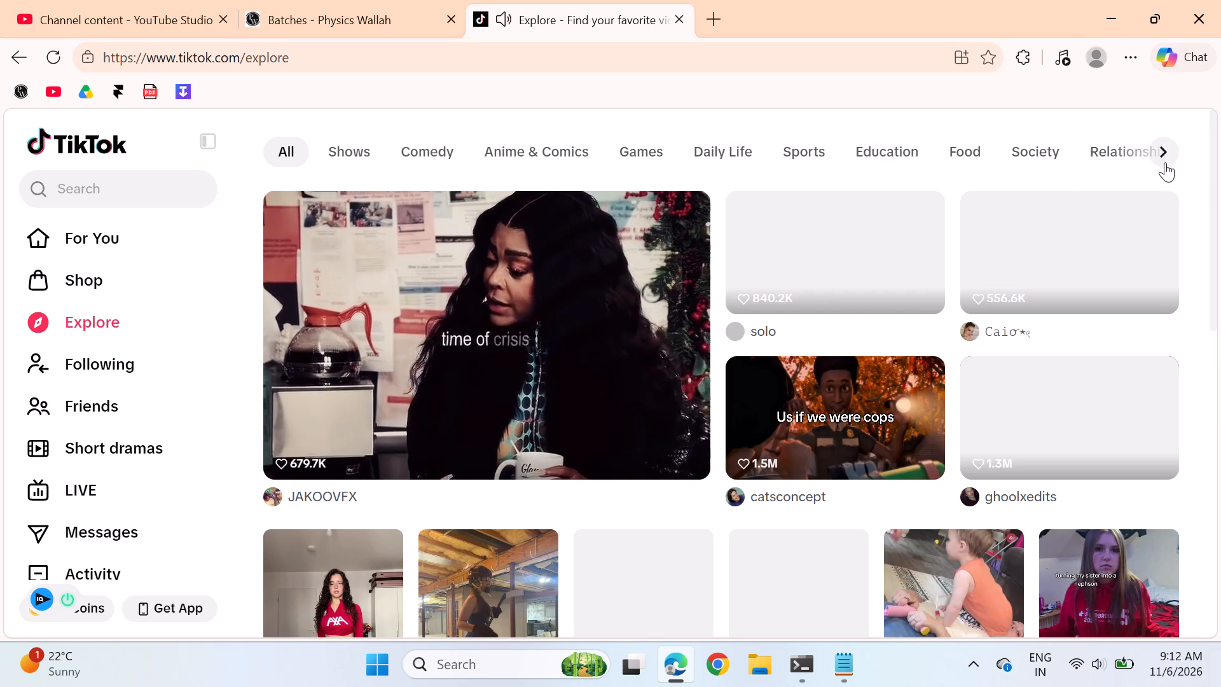
left_click(1165, 161)
left_click(1165, 161)
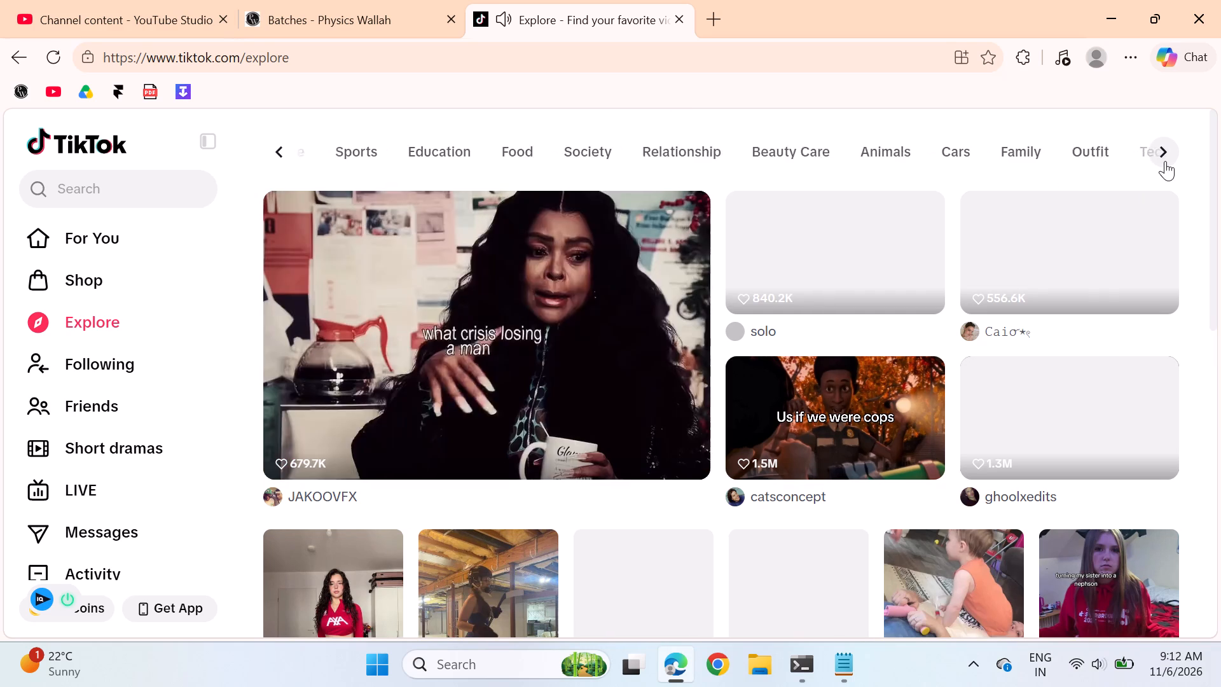
left_click(1165, 161)
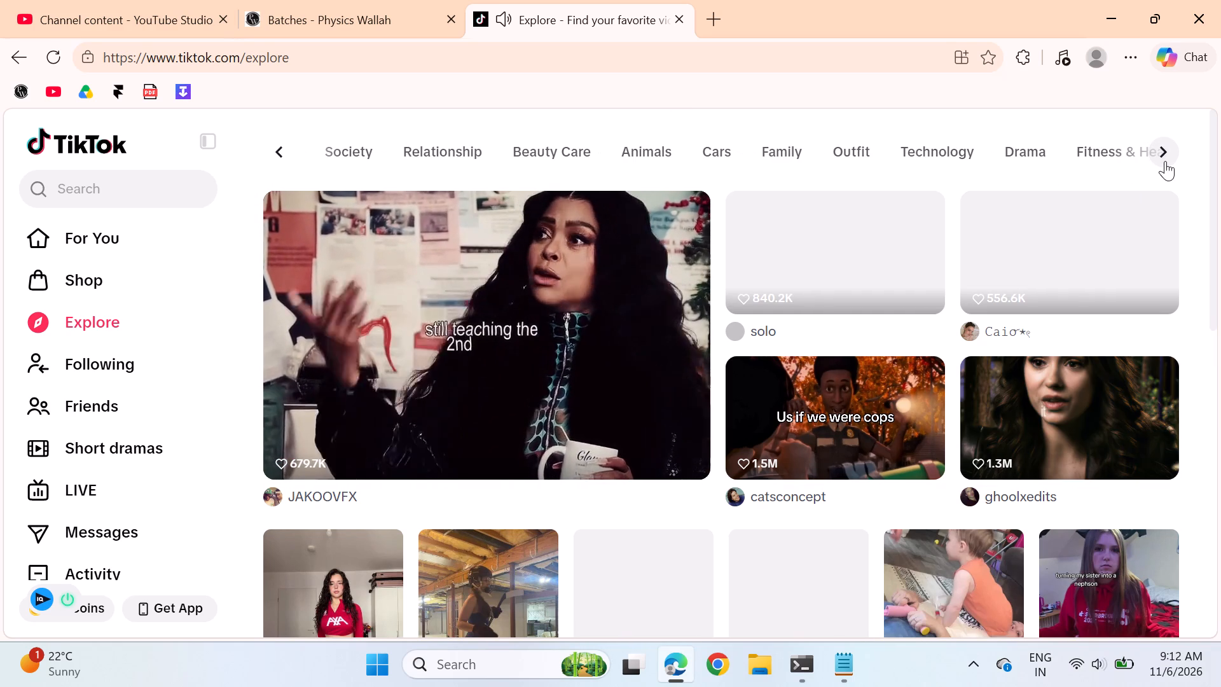
left_click(1165, 161)
left_click(1165, 161)
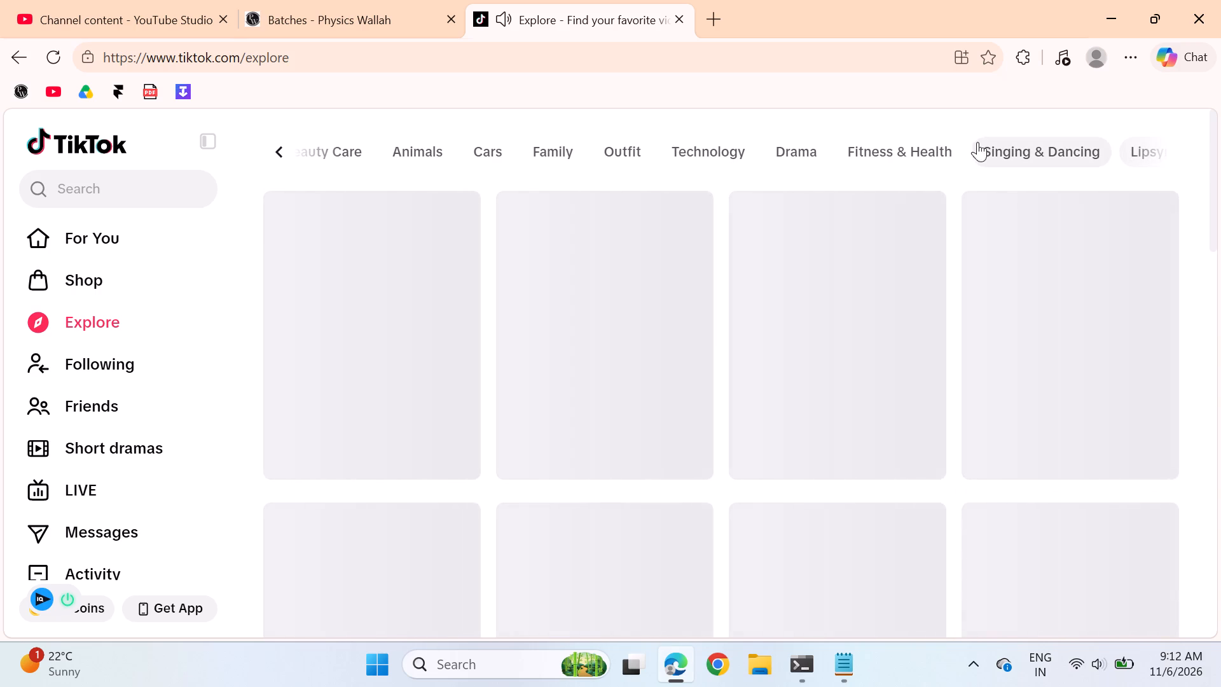
Return to the For You feed and look through its videos one after another.
left_click(125, 247)
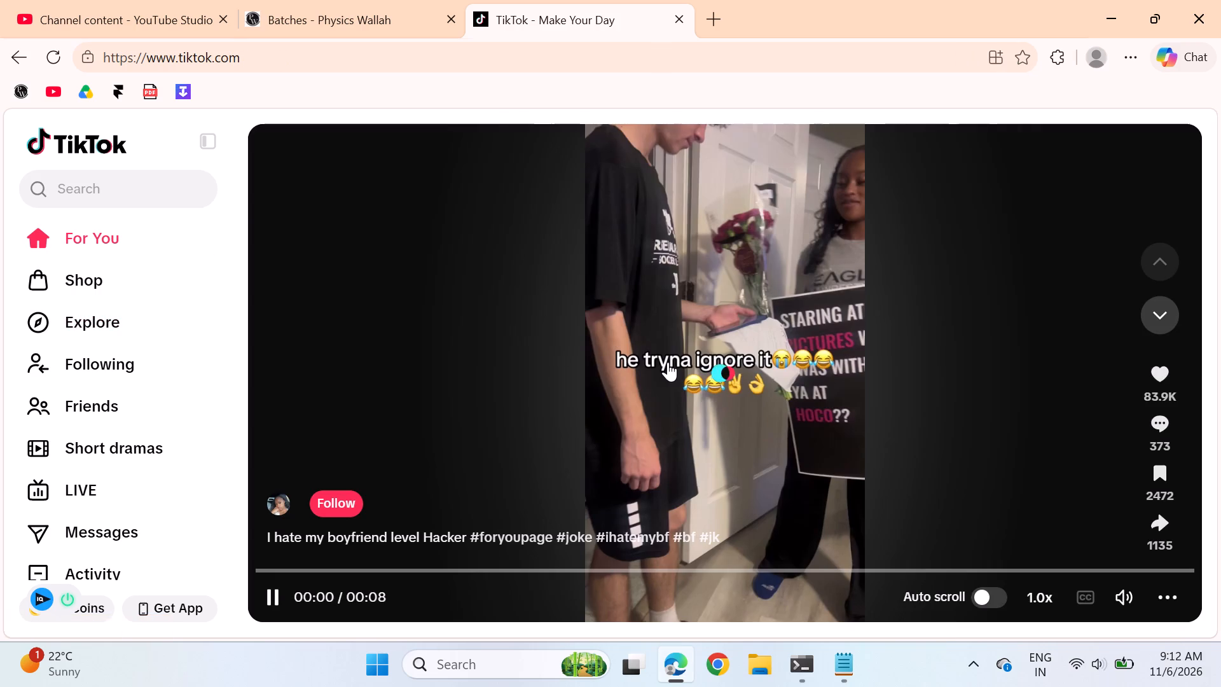
scroll(668, 362, "down", 3)
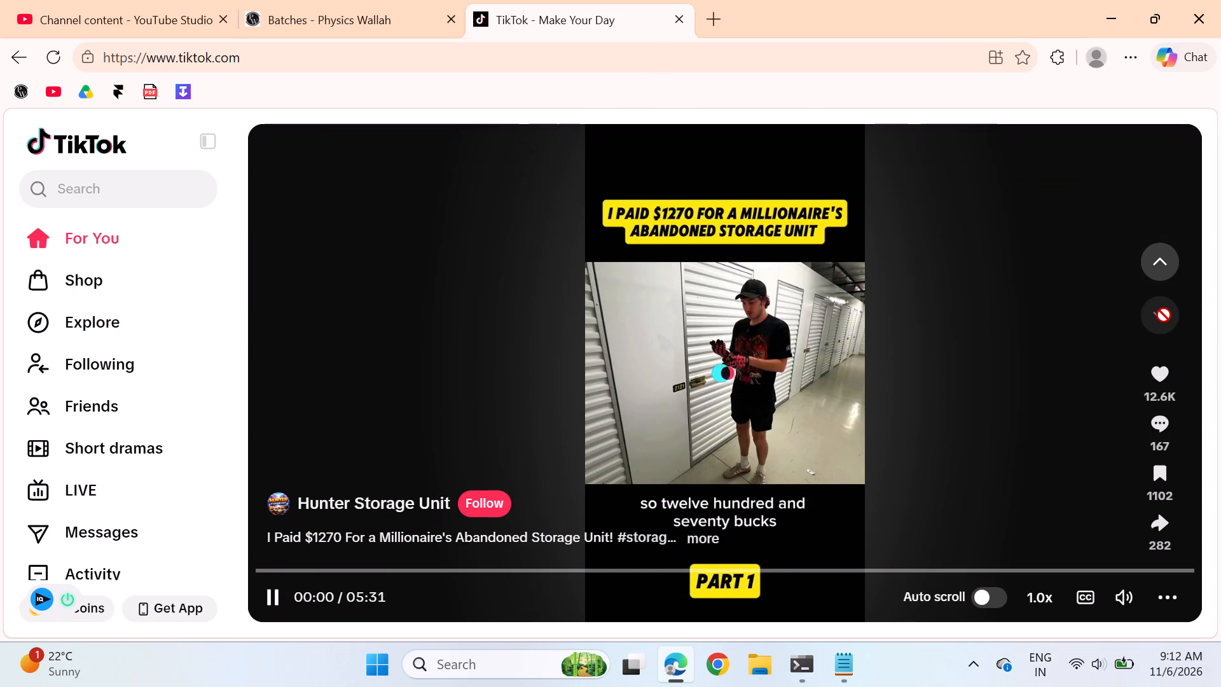
left_click(1156, 319)
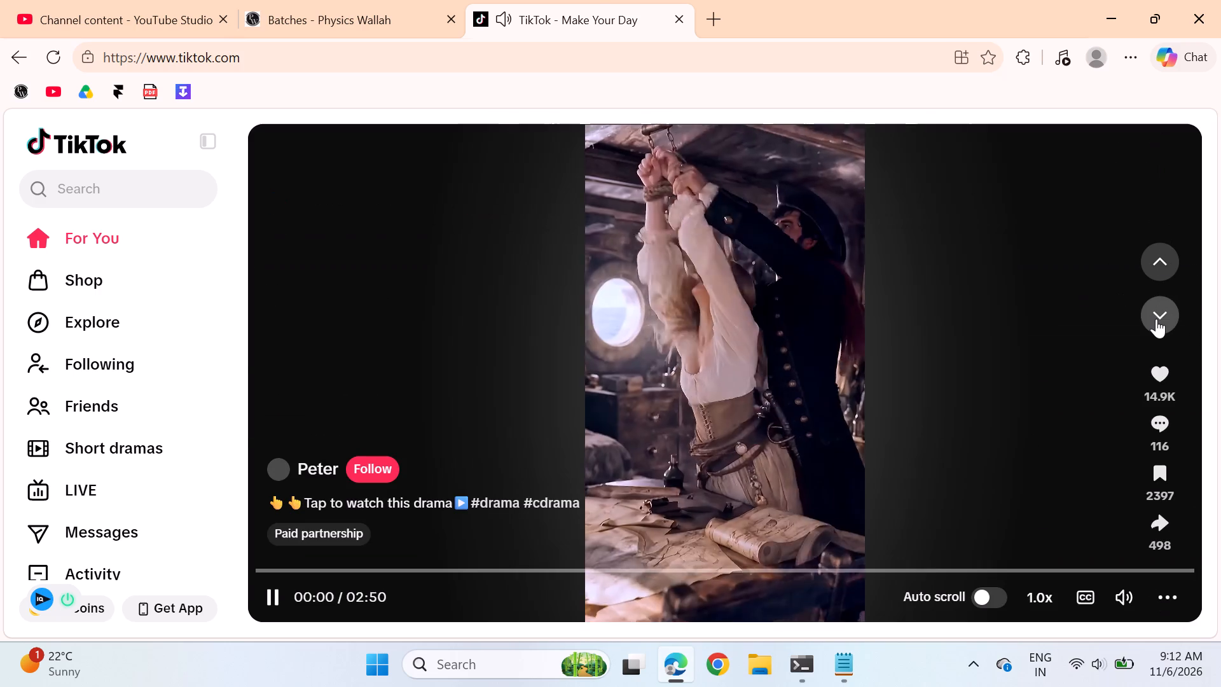
left_click(1156, 319)
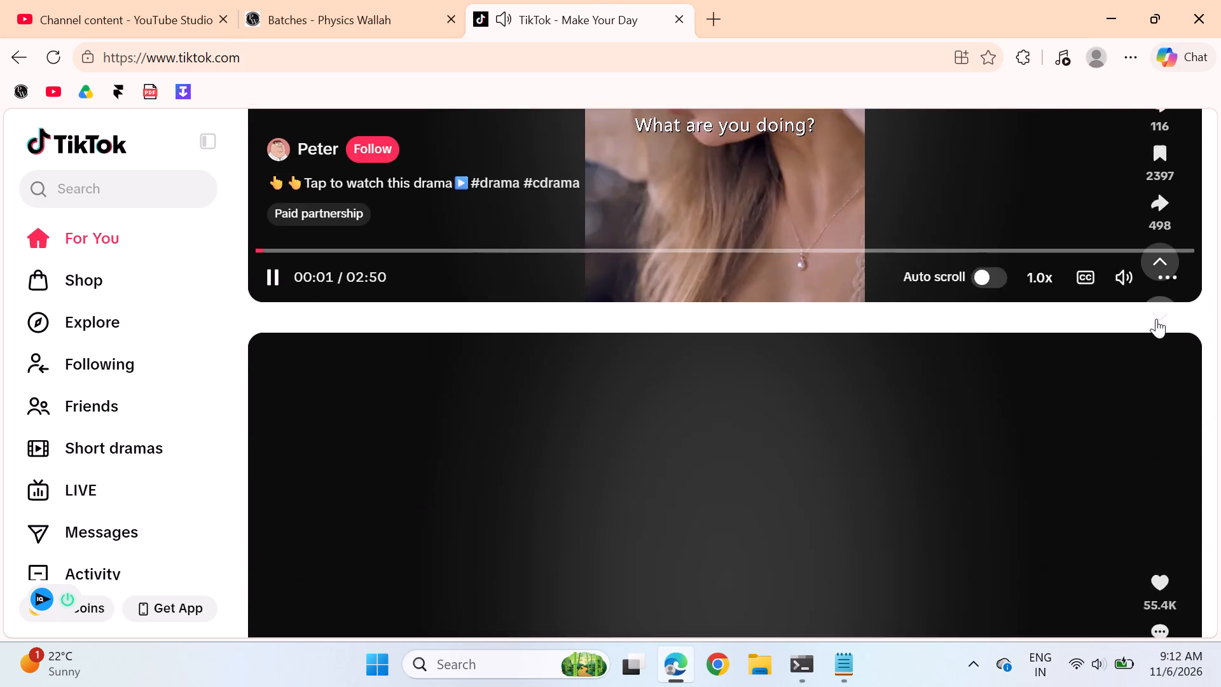
left_click(1156, 319)
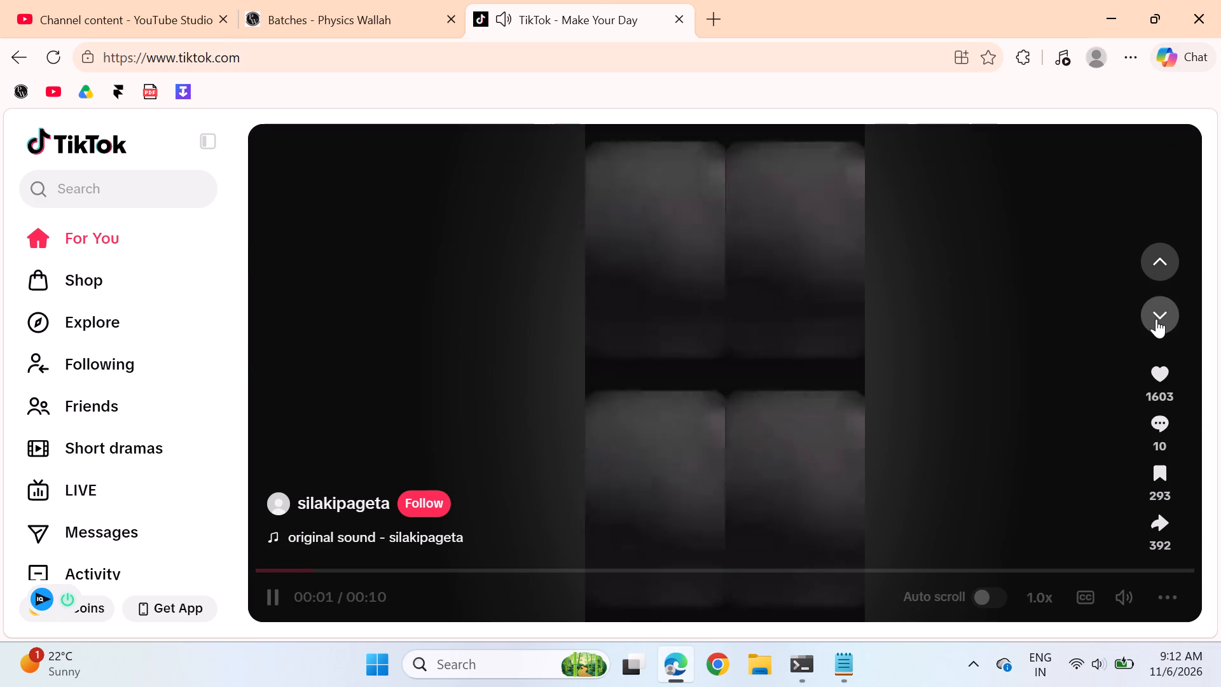
left_click(1156, 319)
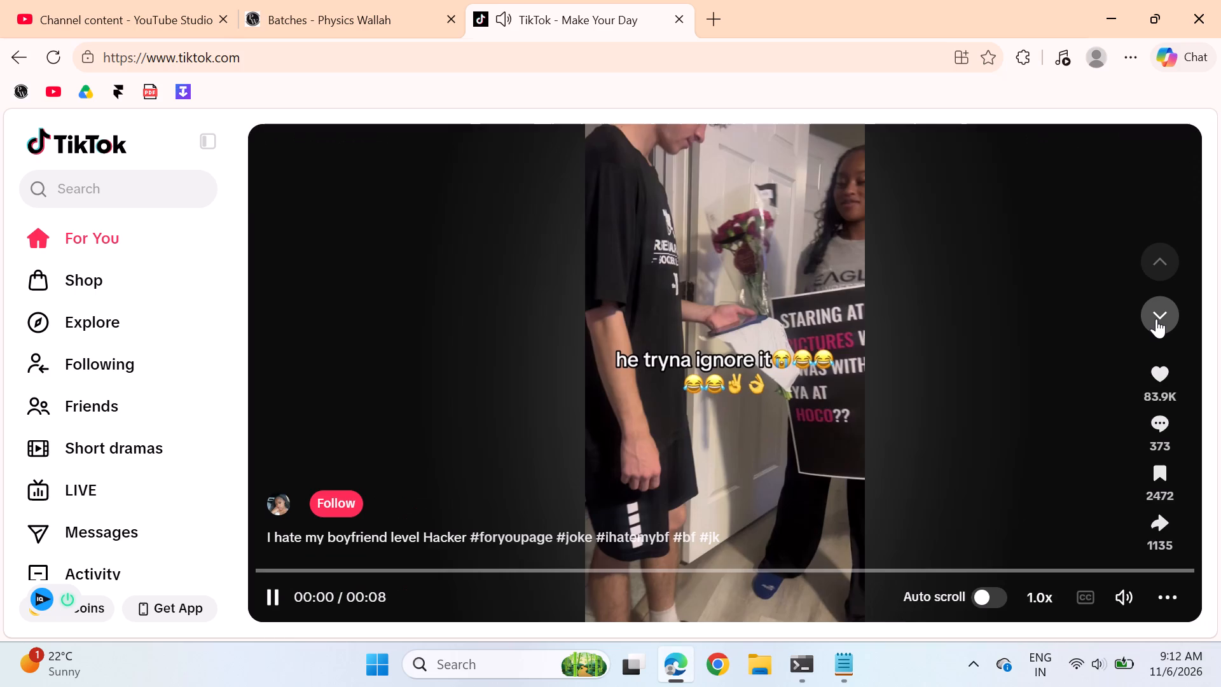
left_click(1156, 319)
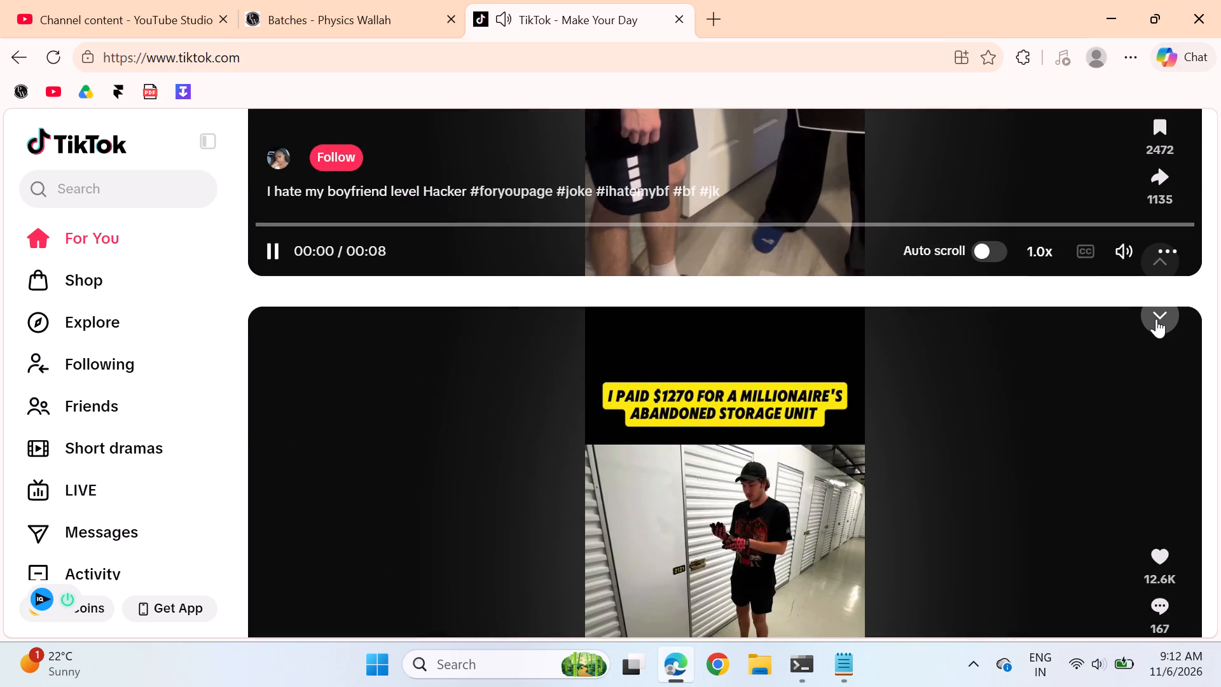
left_click(1156, 319)
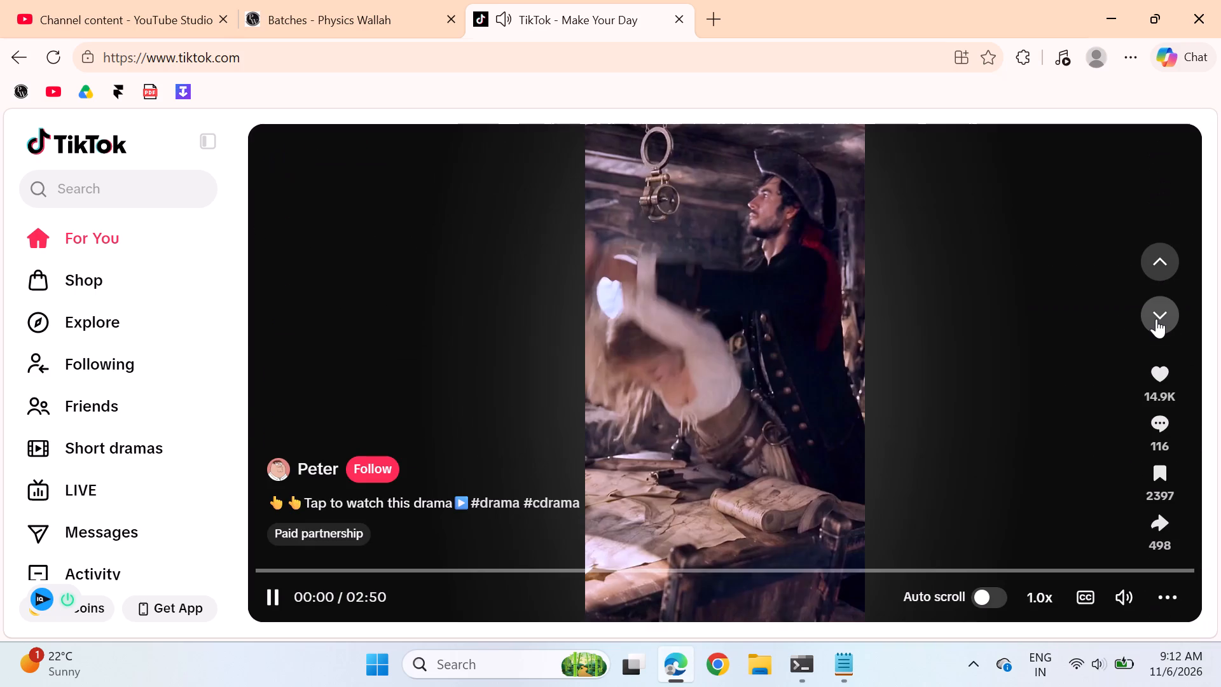
left_click(1156, 319)
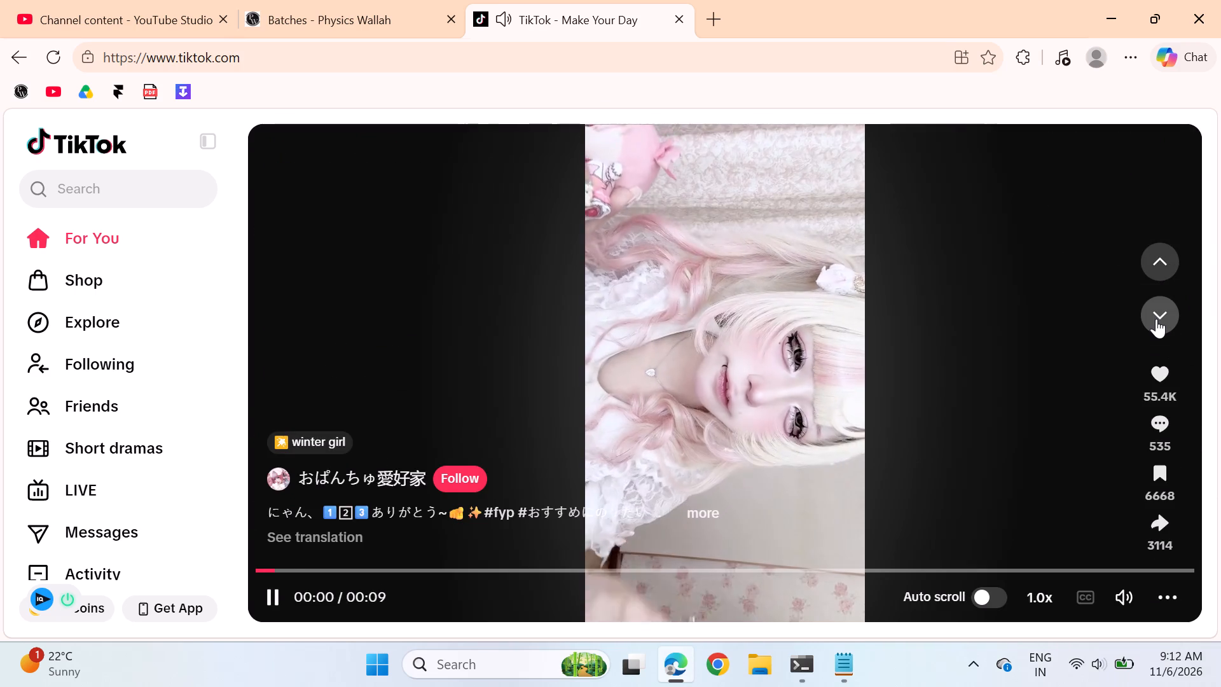
left_click(1156, 319)
left_click(1156, 319)
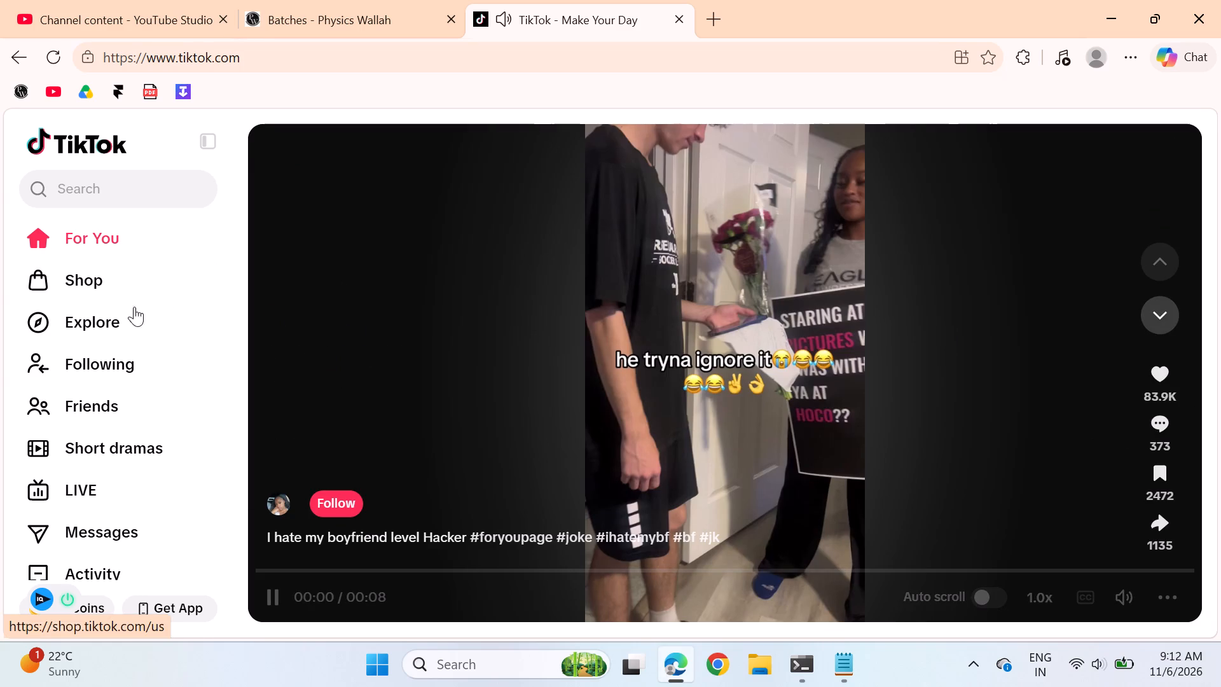
Open the Explore page and look through its grid of trending videos.
left_click(129, 317)
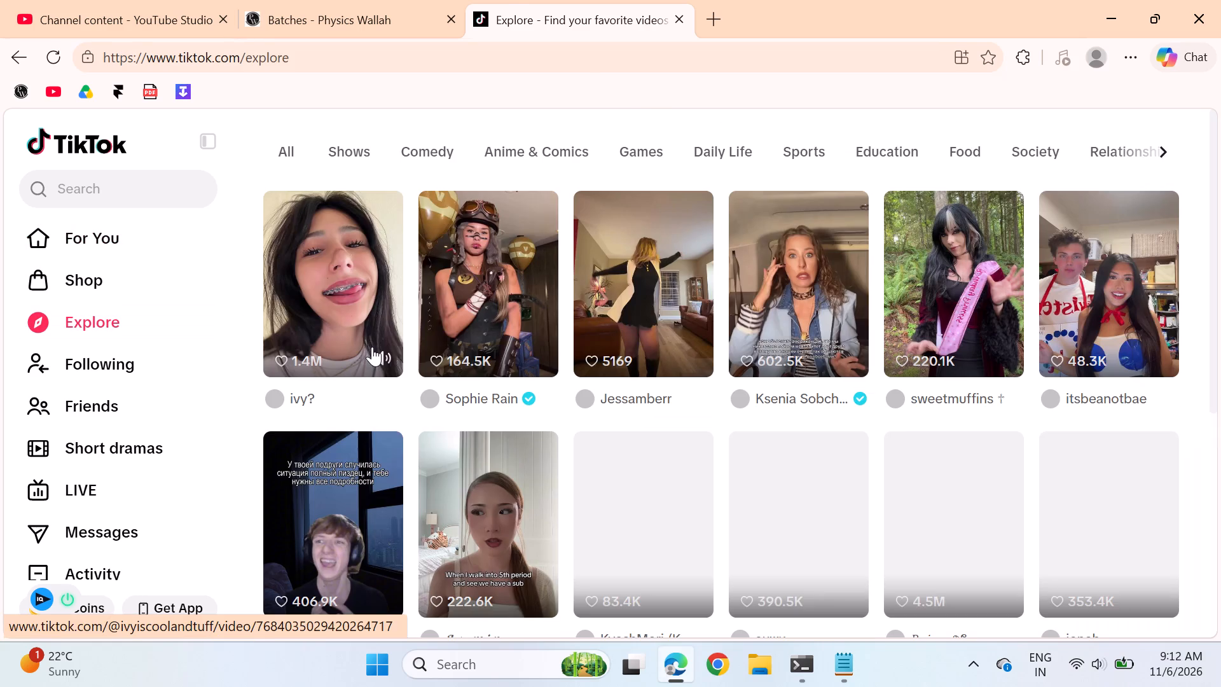
scroll(506, 354, "down", 2)
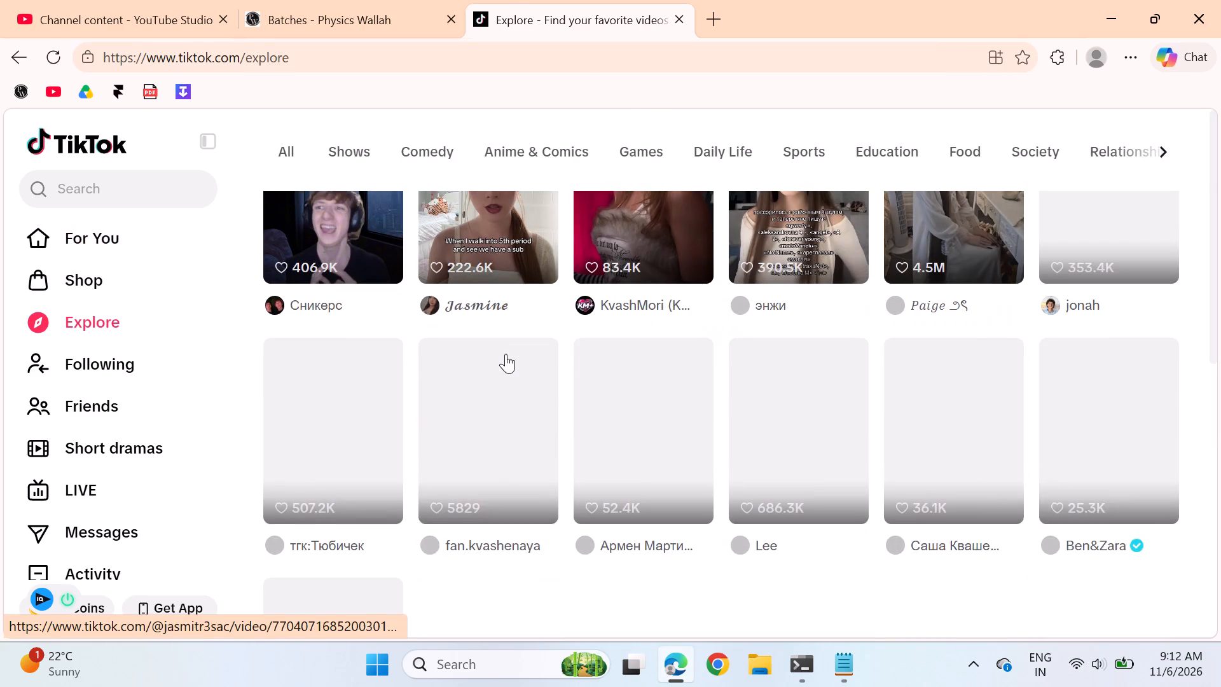
scroll(506, 354, "down", 4)
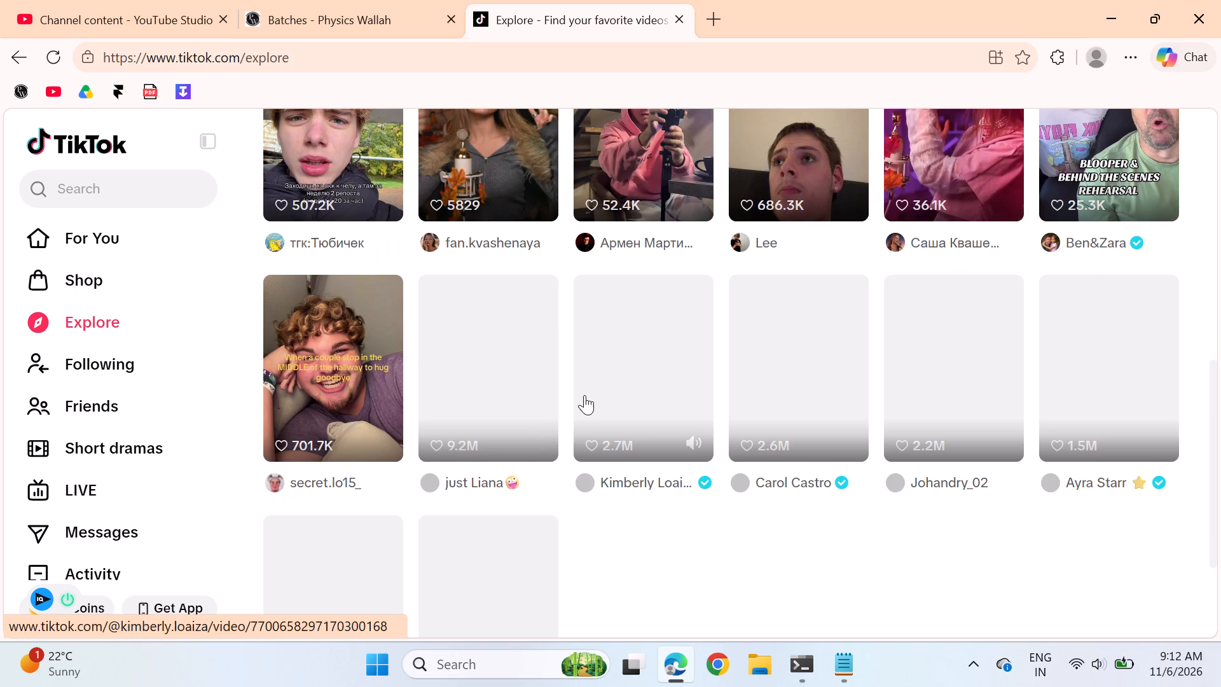
scroll(584, 395, "down", 1)
scroll(645, 389, "up", 13)
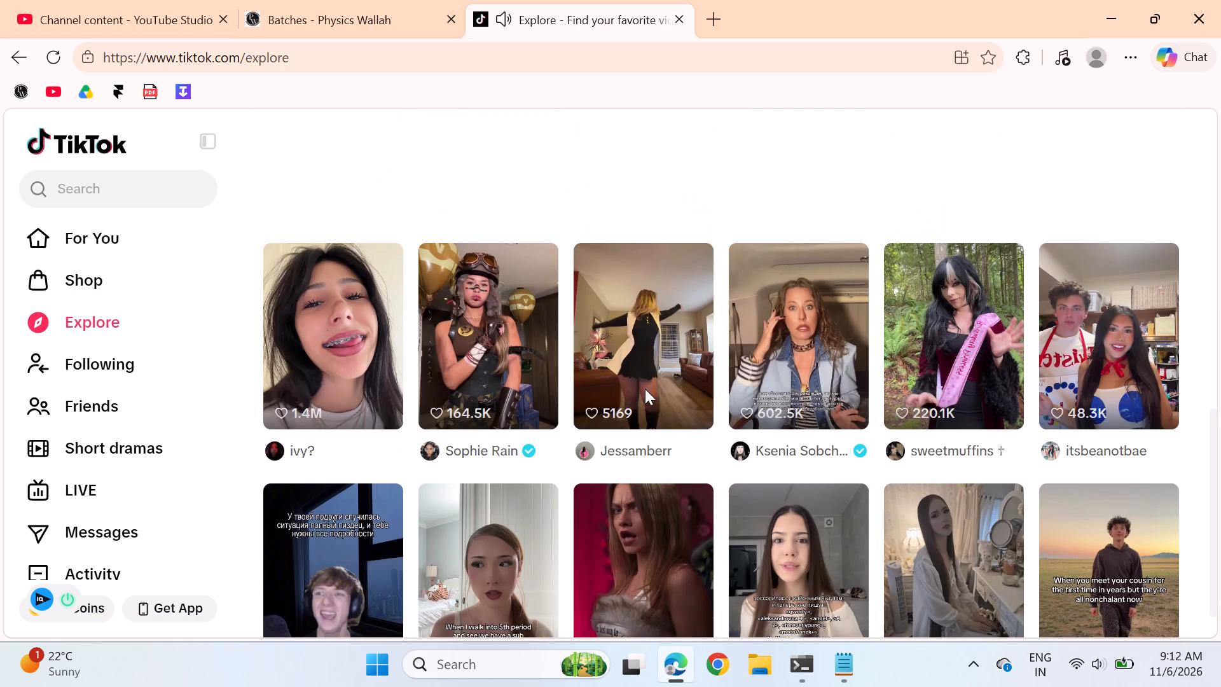
scroll(645, 389, "up", 2)
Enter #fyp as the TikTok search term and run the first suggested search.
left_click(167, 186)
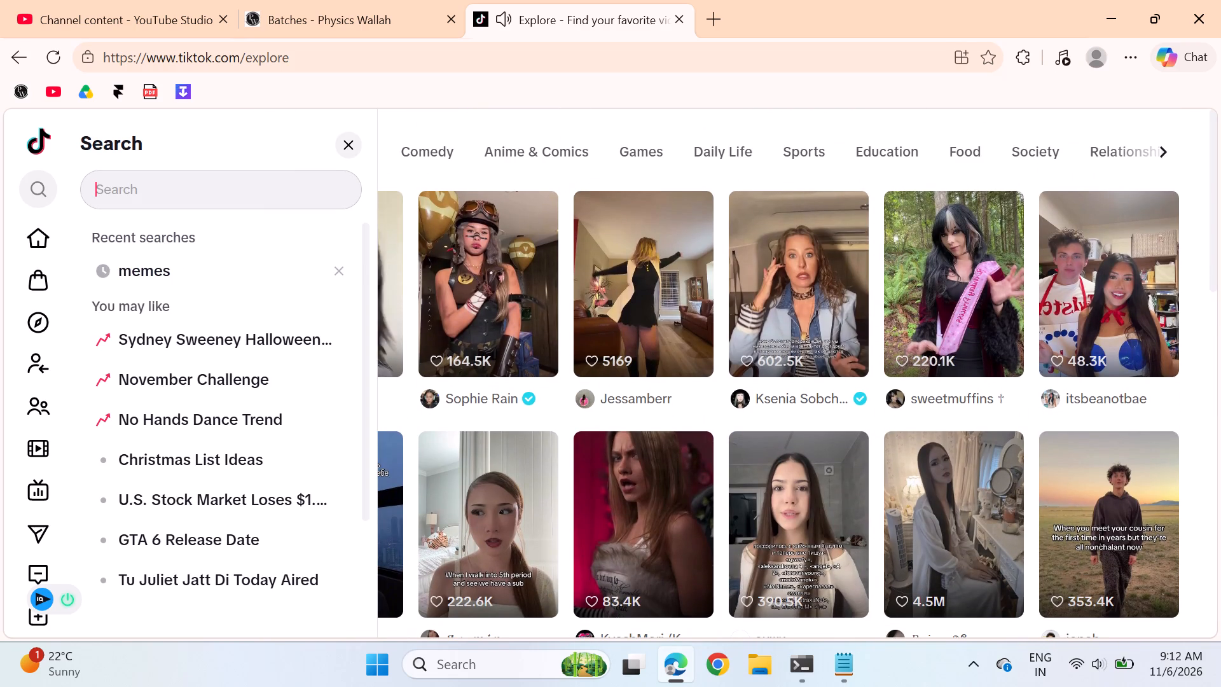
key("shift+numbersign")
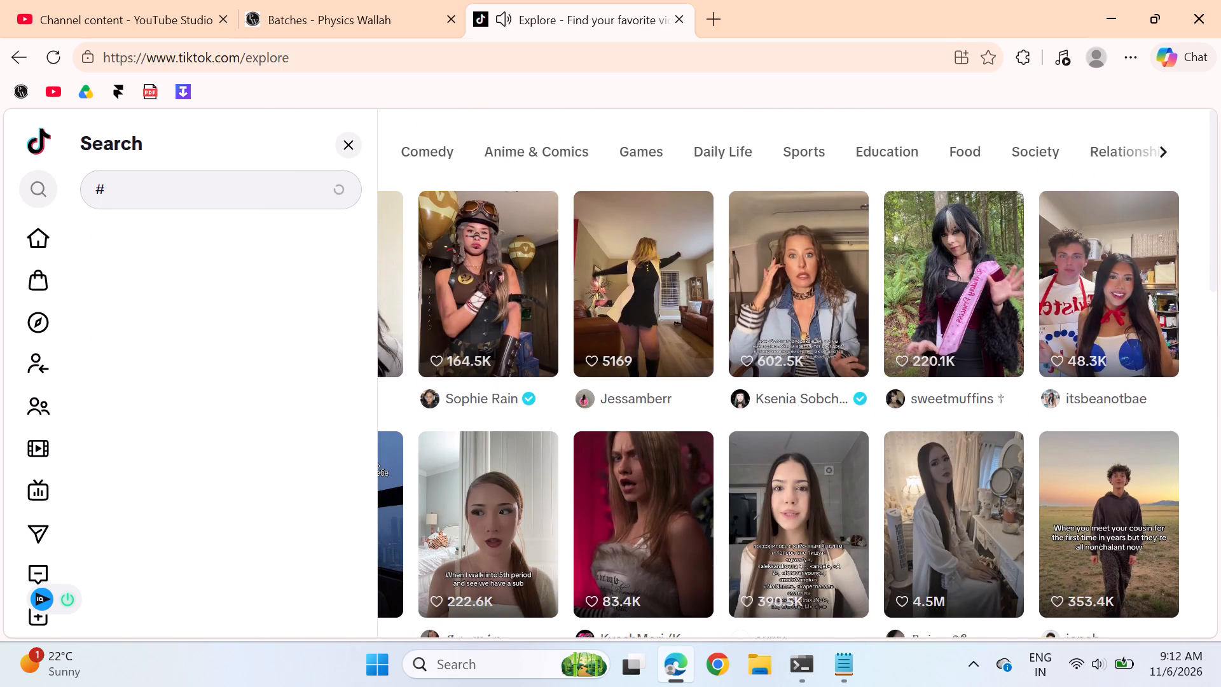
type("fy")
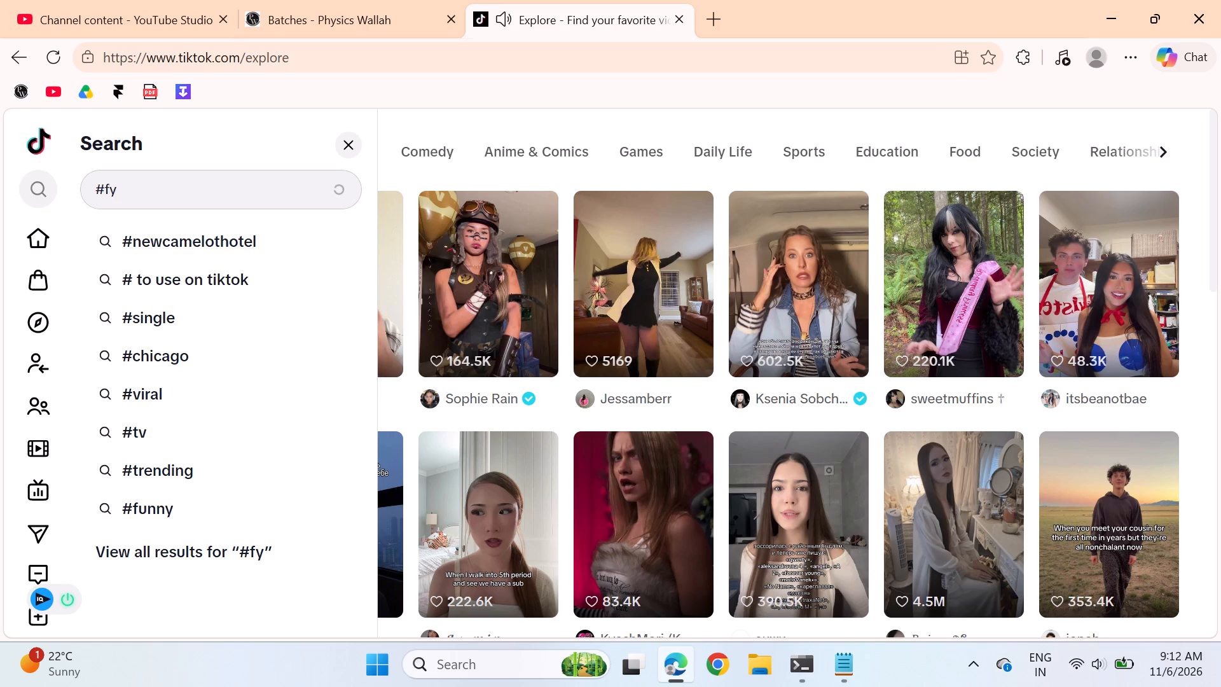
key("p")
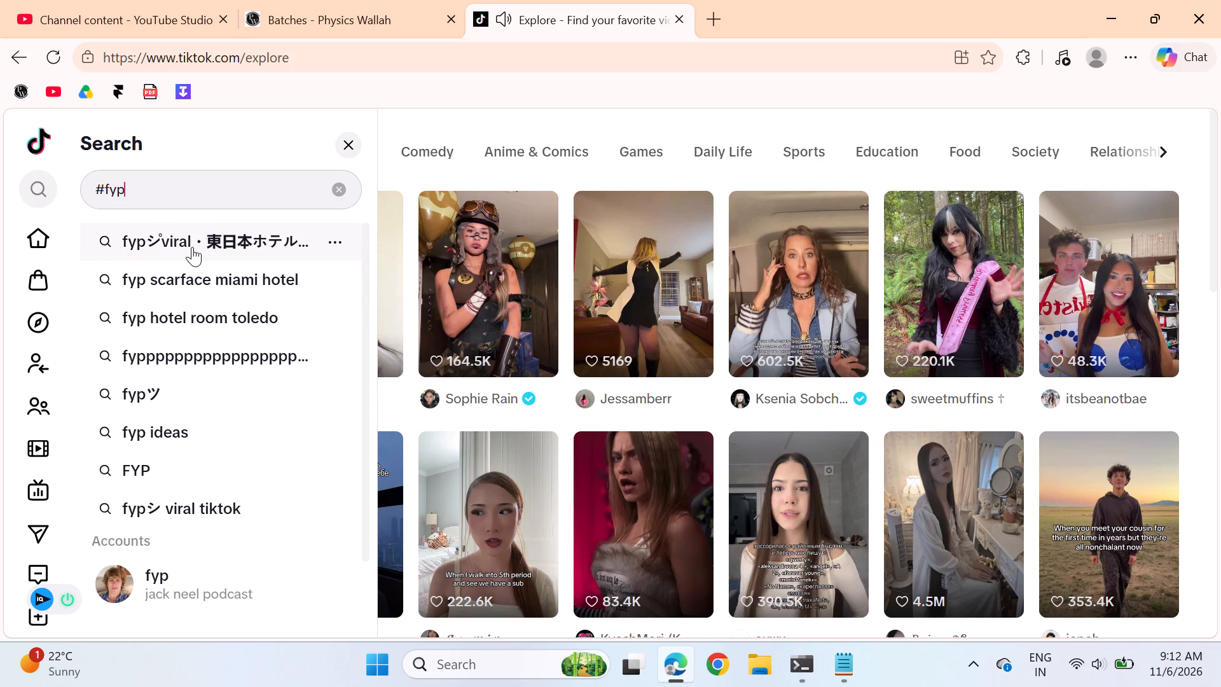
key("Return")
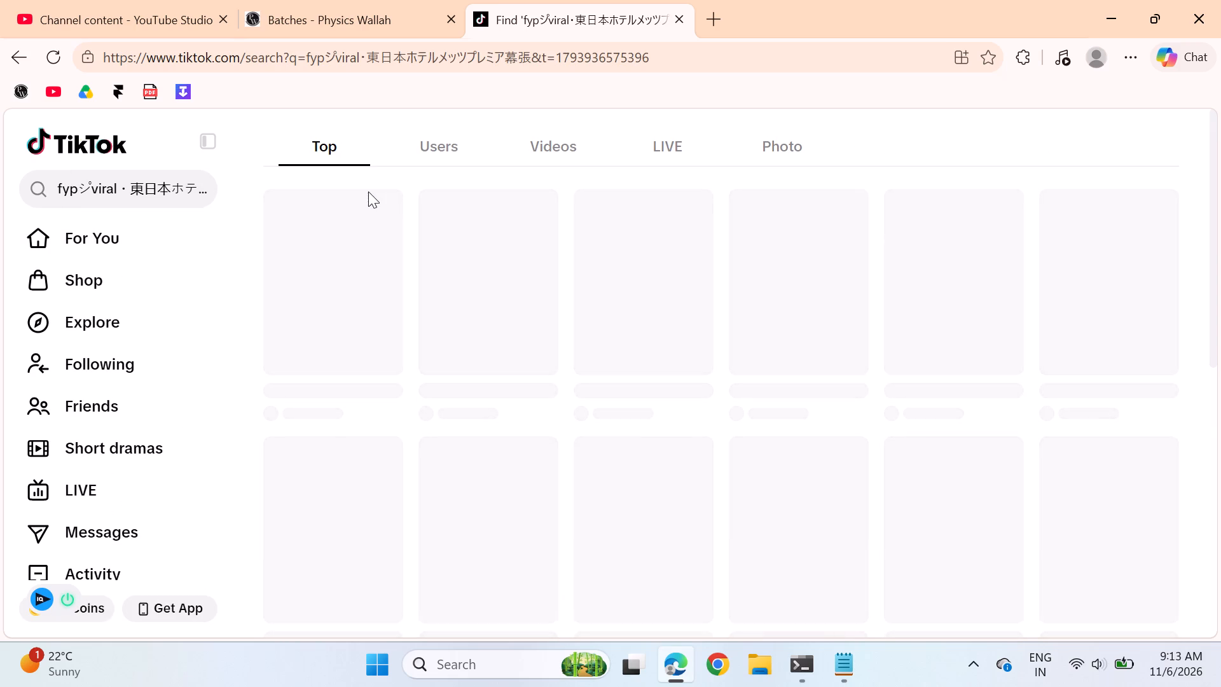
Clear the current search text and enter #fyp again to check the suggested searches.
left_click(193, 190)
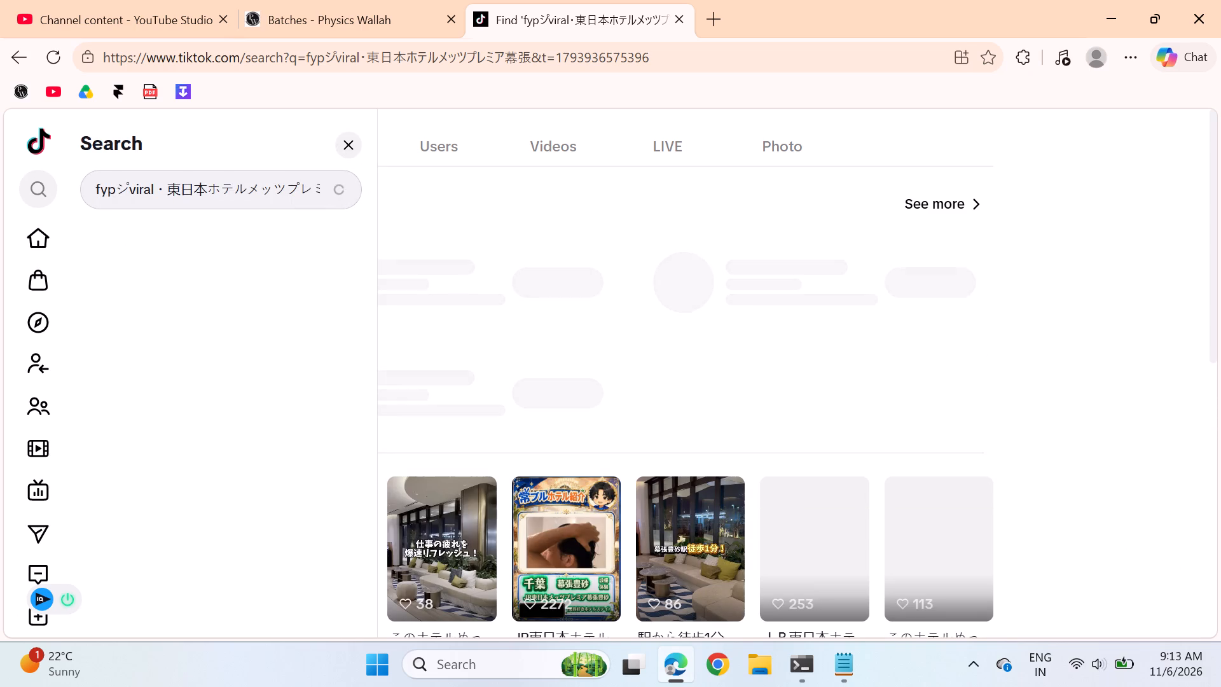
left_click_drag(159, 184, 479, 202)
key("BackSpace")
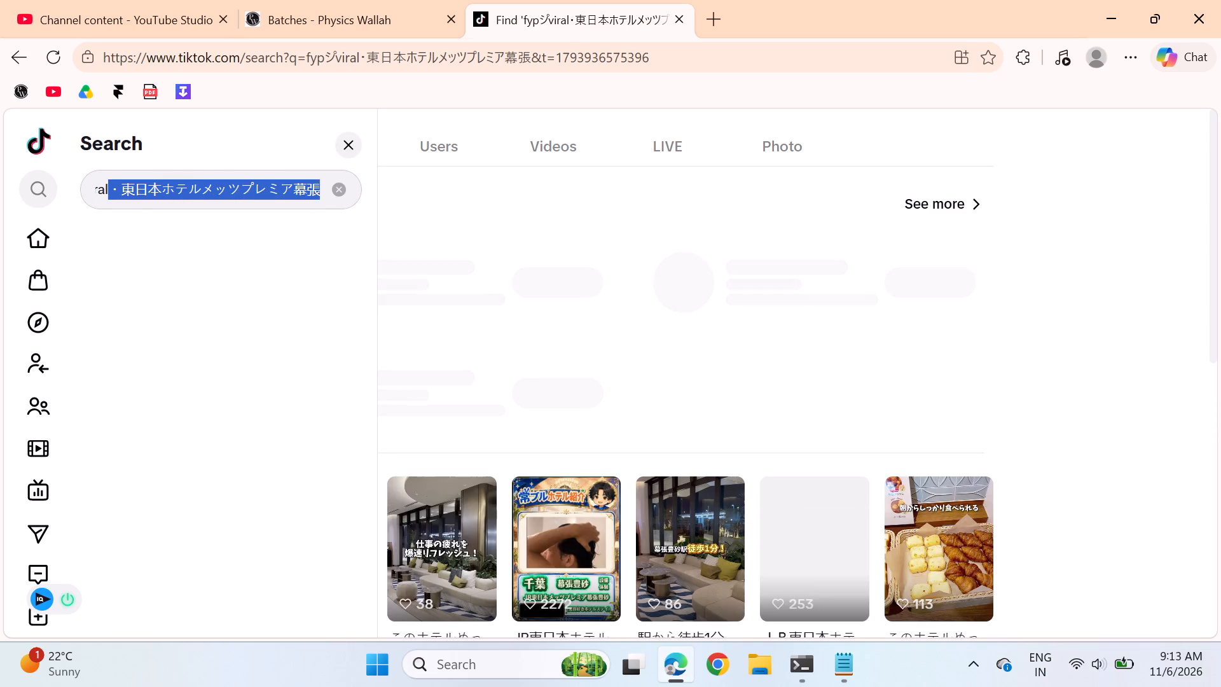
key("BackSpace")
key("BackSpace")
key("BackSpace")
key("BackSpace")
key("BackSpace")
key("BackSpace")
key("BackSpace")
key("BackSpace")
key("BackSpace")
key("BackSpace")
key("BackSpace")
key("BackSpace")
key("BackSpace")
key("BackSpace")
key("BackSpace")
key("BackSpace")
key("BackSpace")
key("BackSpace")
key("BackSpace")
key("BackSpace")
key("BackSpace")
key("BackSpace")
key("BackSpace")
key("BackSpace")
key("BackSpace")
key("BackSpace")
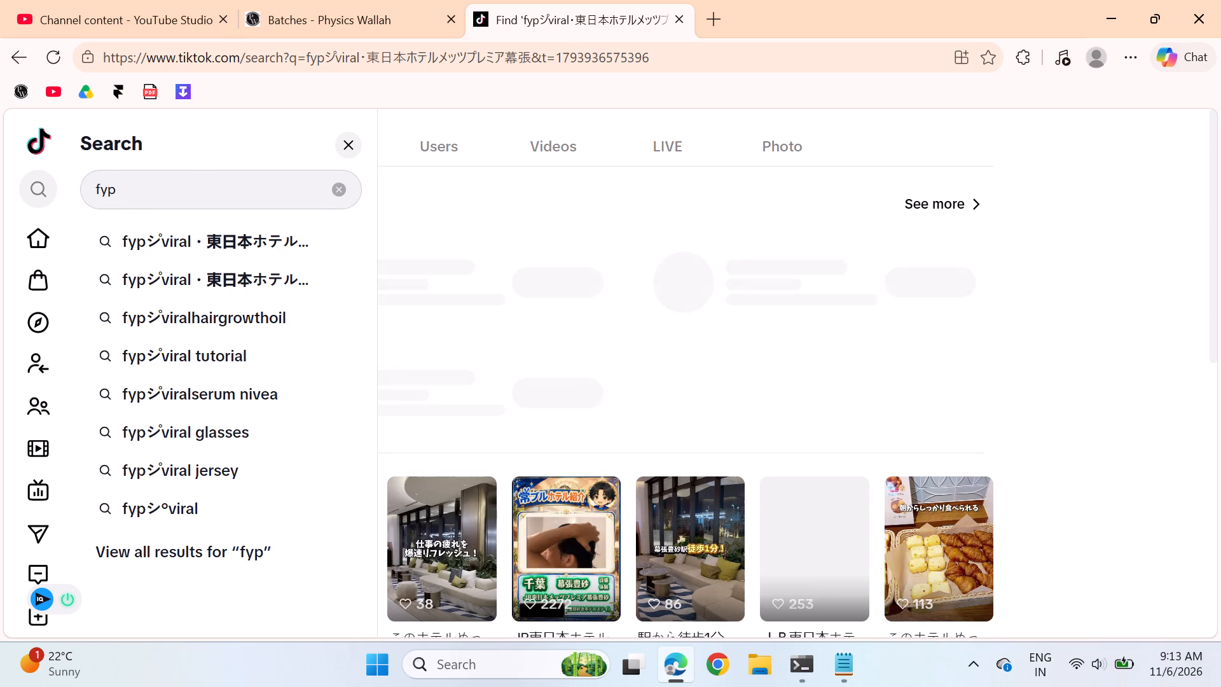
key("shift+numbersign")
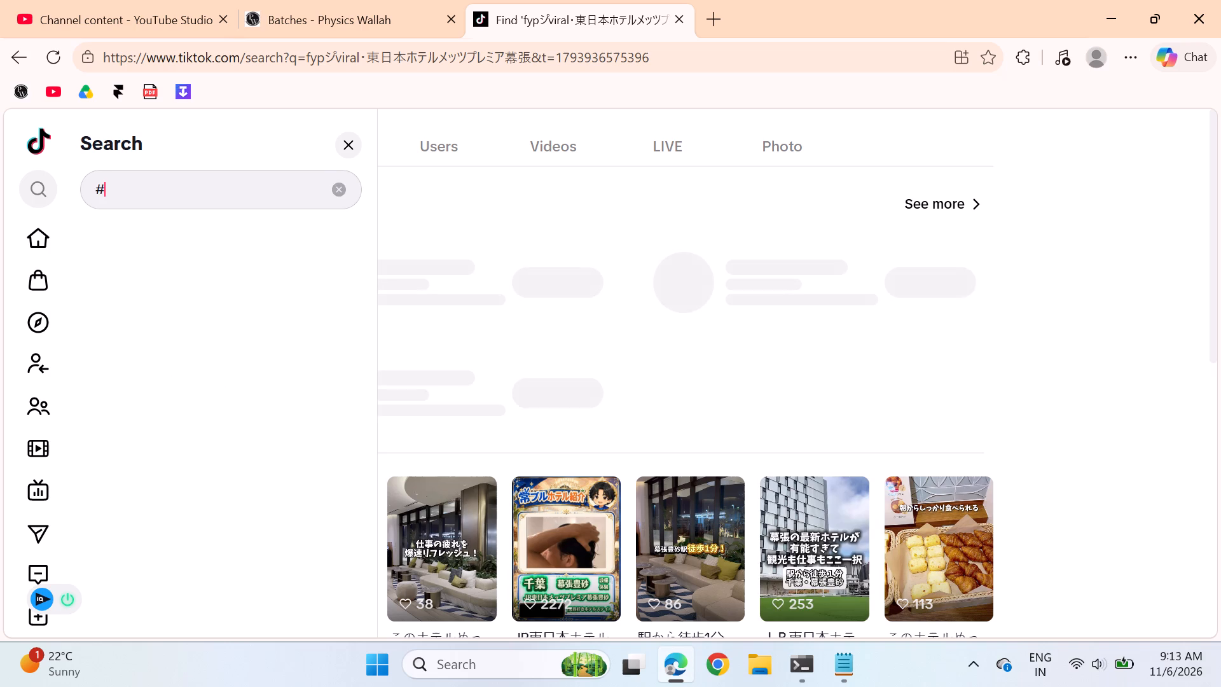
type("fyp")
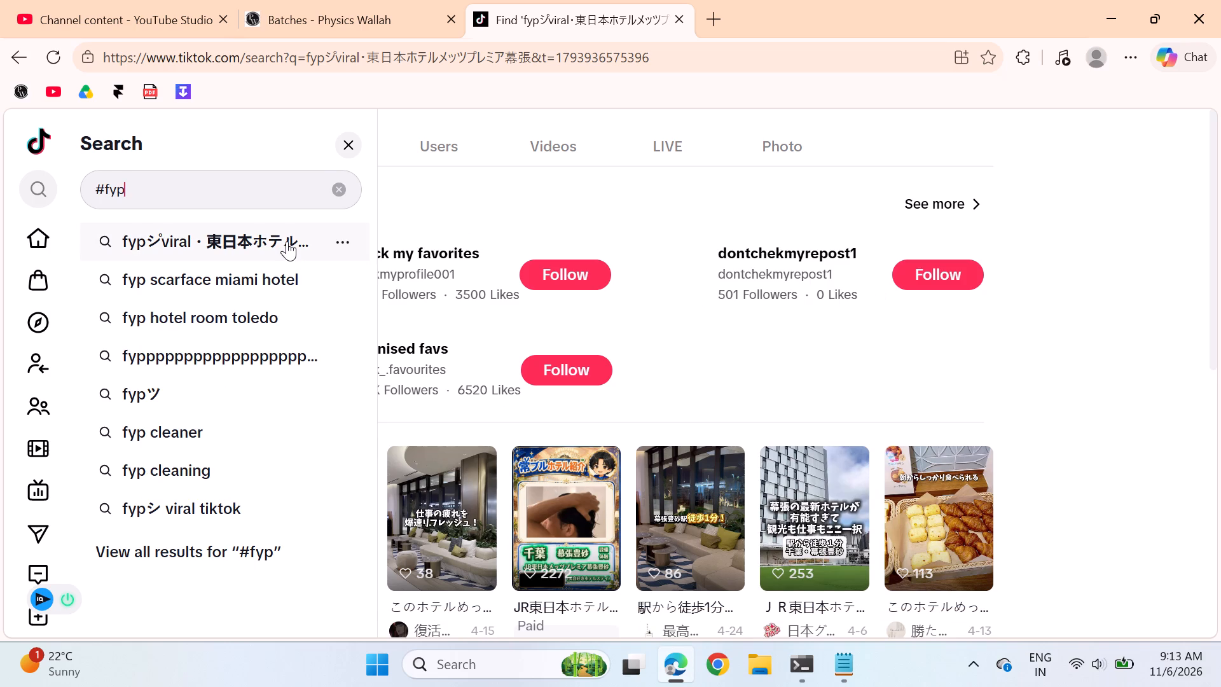
Change the search term to #meme and run the suggested search "memes funny videos".
key("BackSpace")
key("BackSpace")
key("BackSpace")
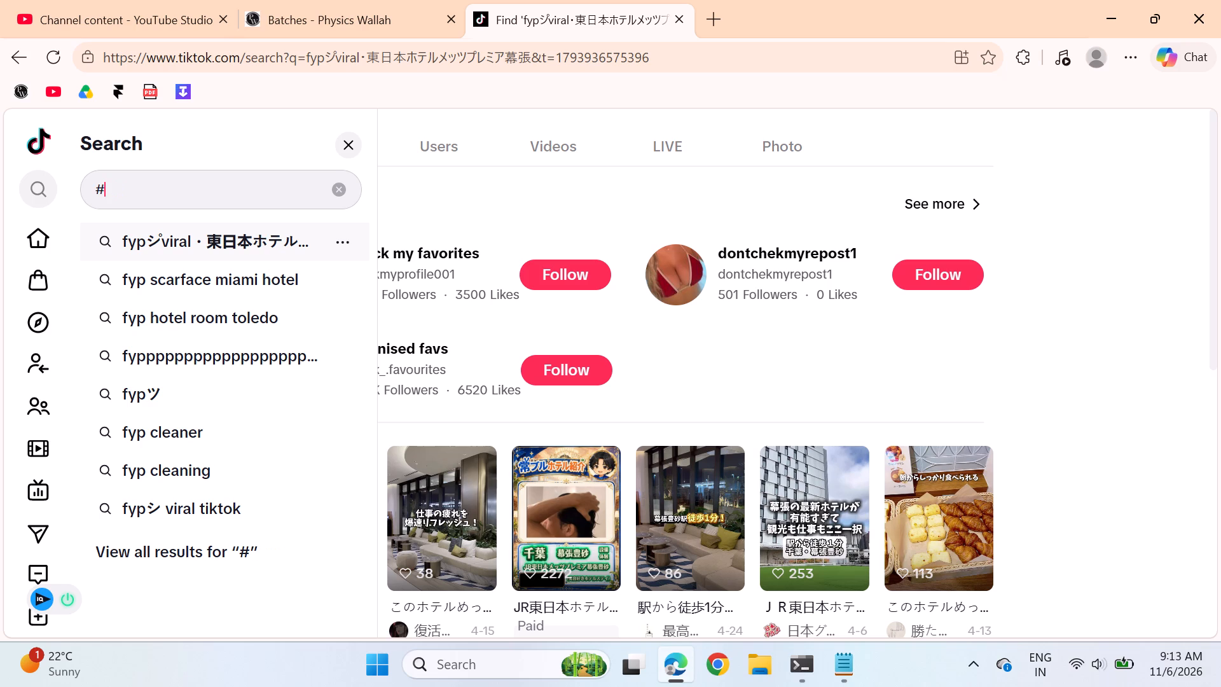
type("meme")
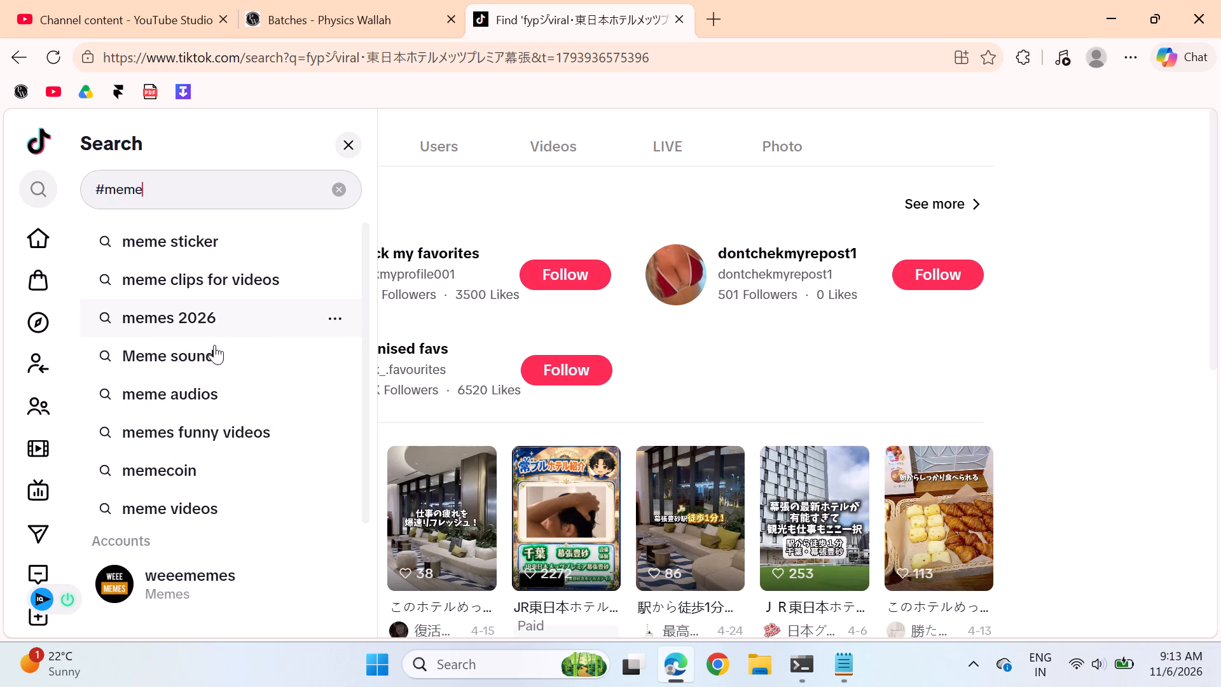
key("Return")
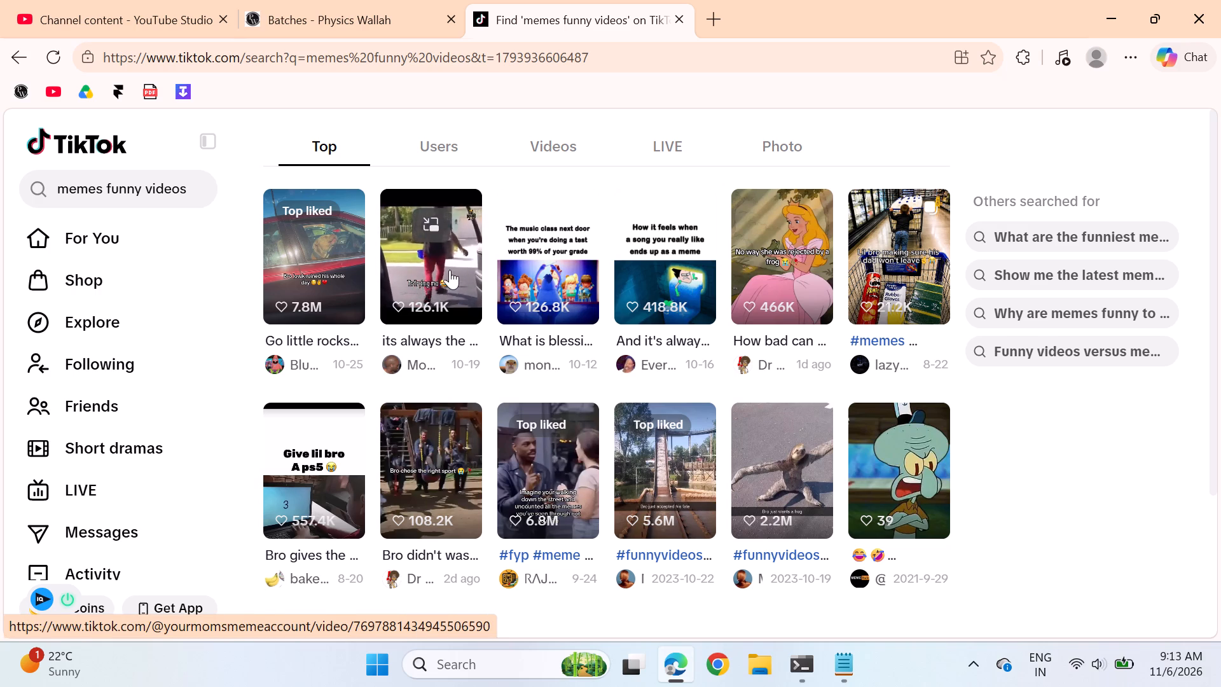
Open the yourmomsmemeaccount video from the search results, pause it and copy its link.
left_click(450, 270)
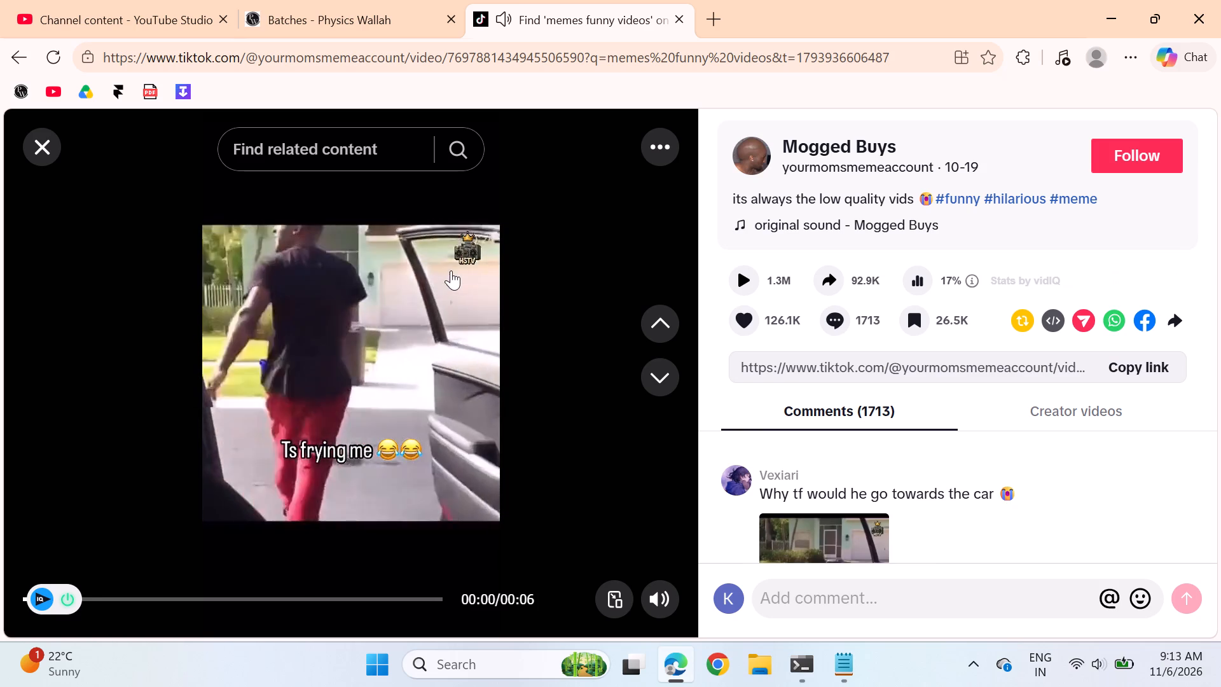
left_click(431, 377)
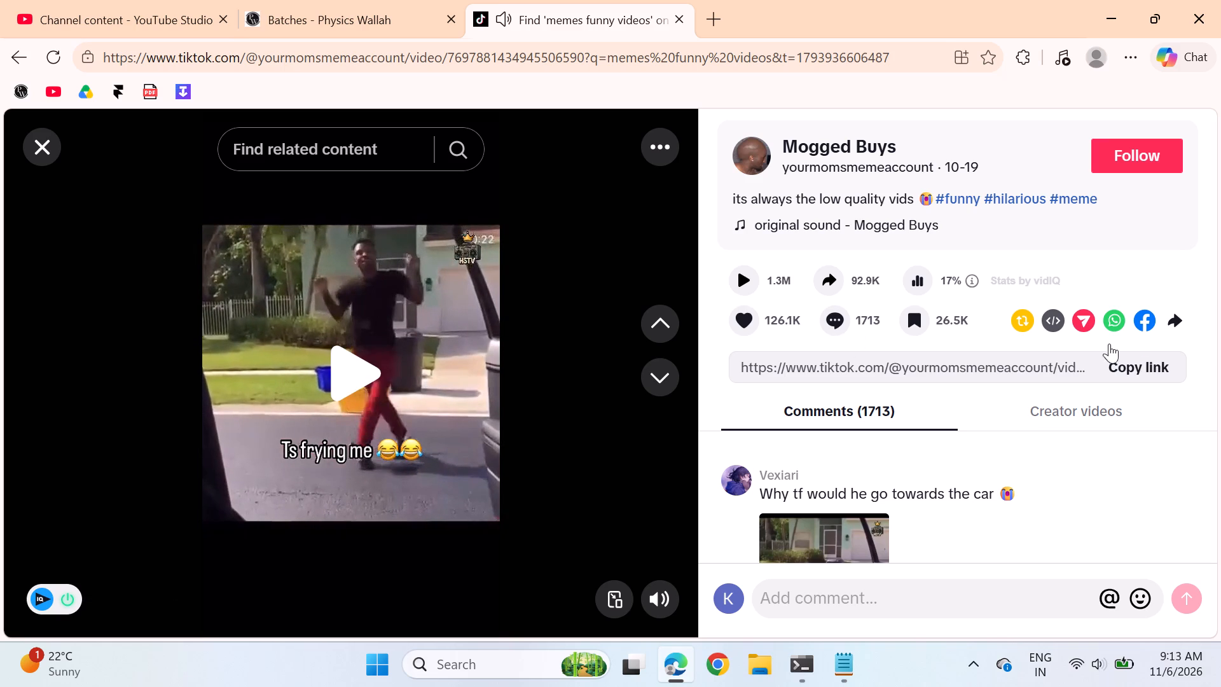
left_click(1137, 357)
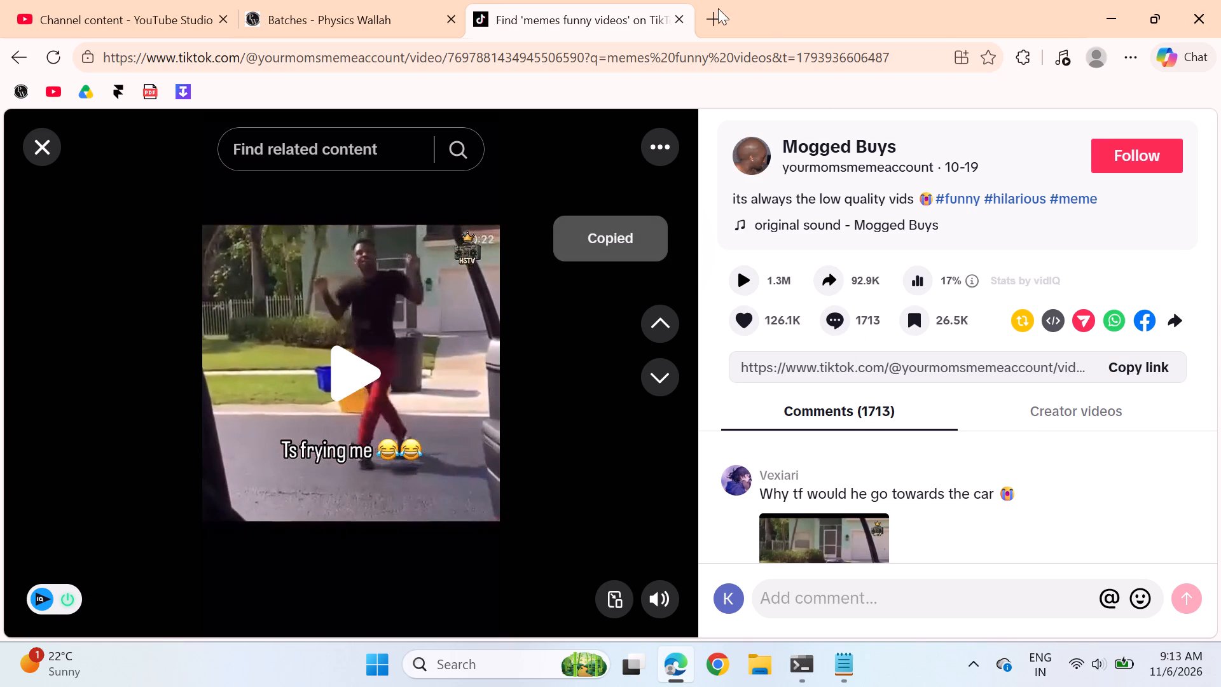
Open the ssstik.io TikTok downloader in a new browser tab.
left_click(708, 9)
left_click(189, 87)
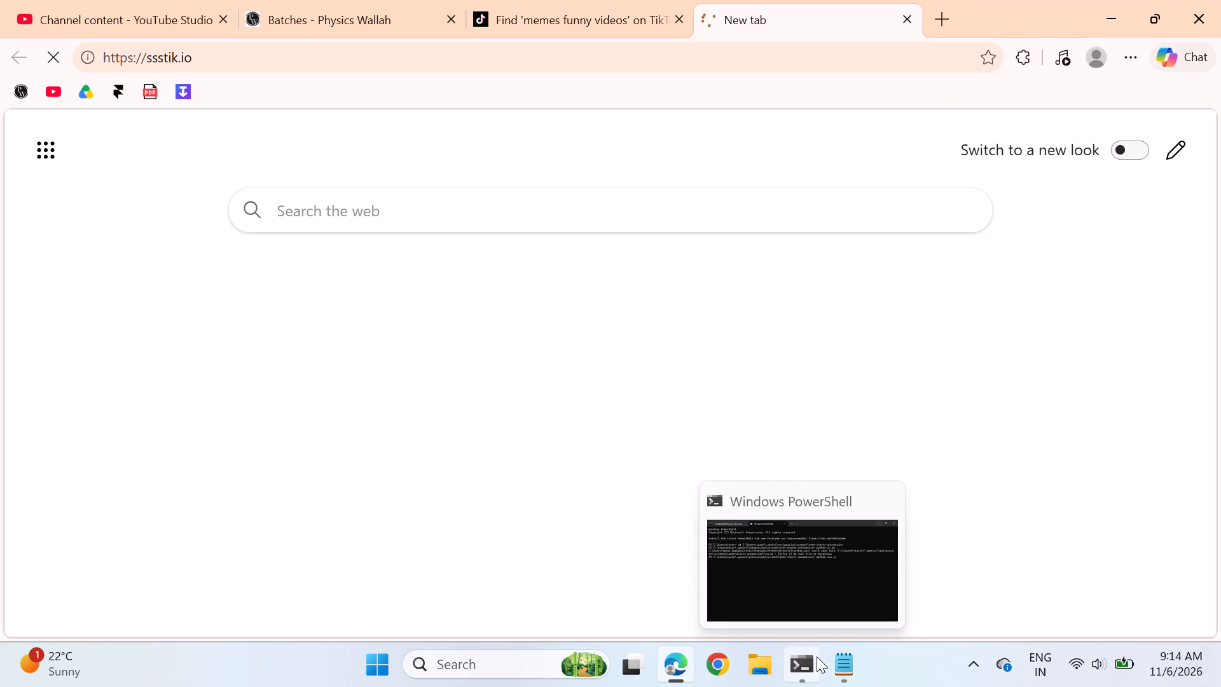
Close the Windows PowerShell window.
left_click(885, 502)
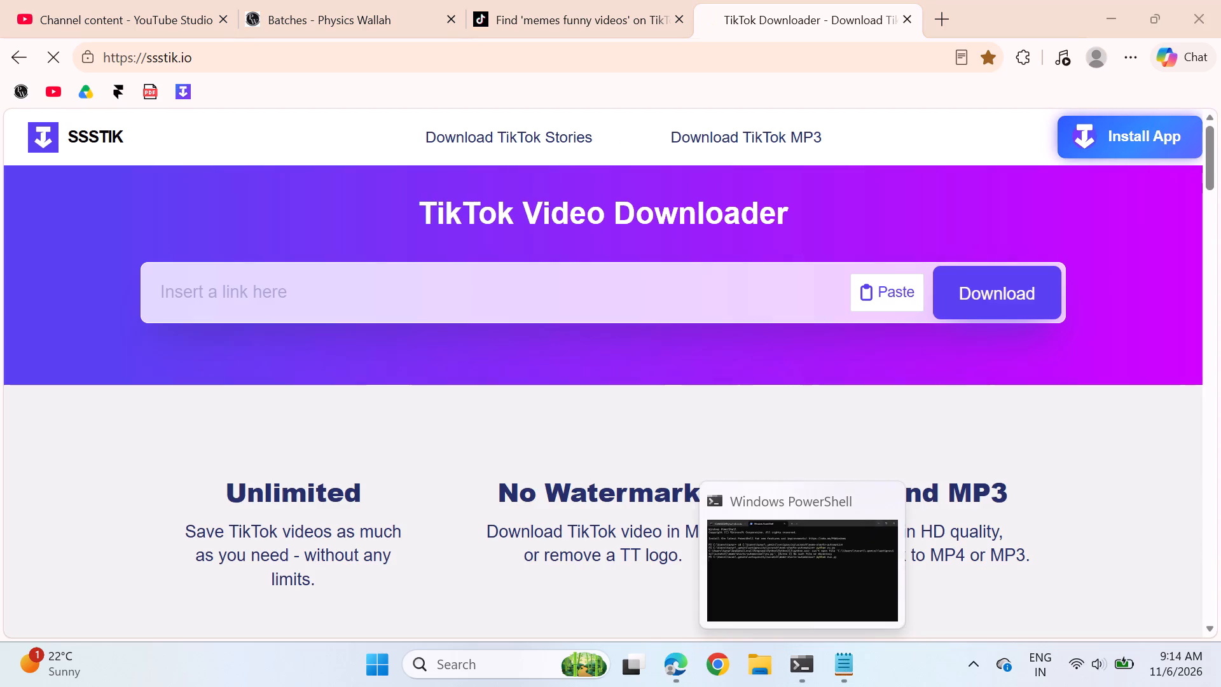
Submit the copied video link to the TikTok Video Downloader and download the HD version.
left_click(683, 287)
key("ctrl+v")
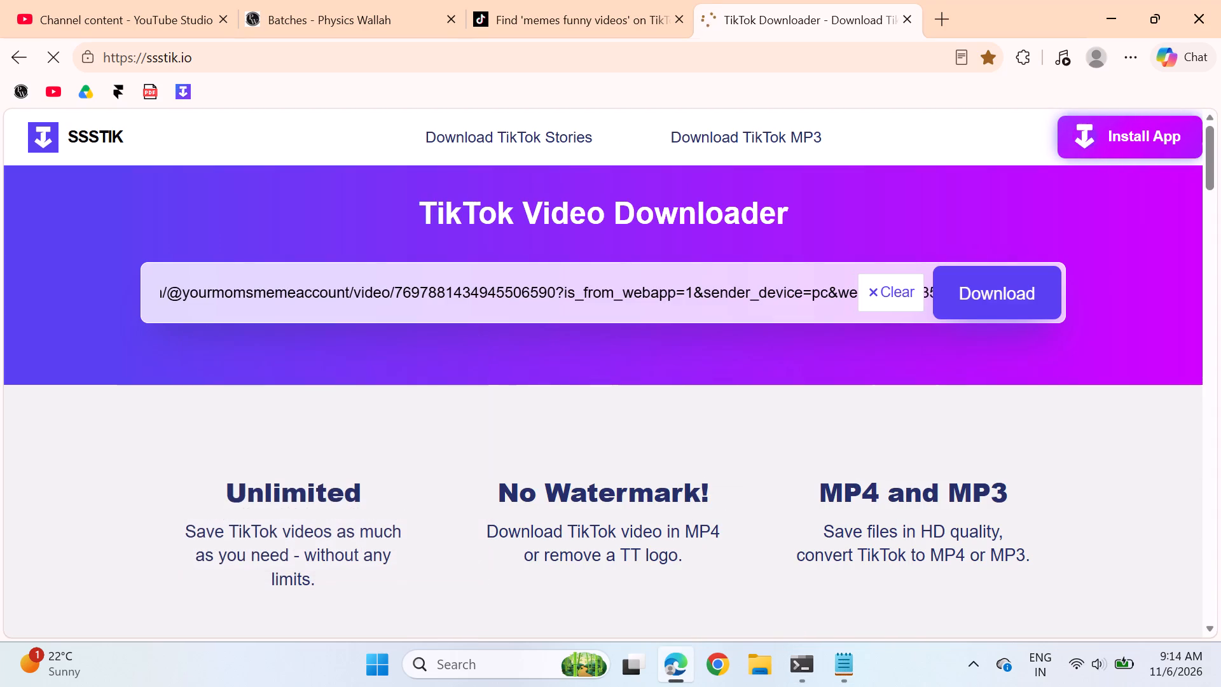
key("Return")
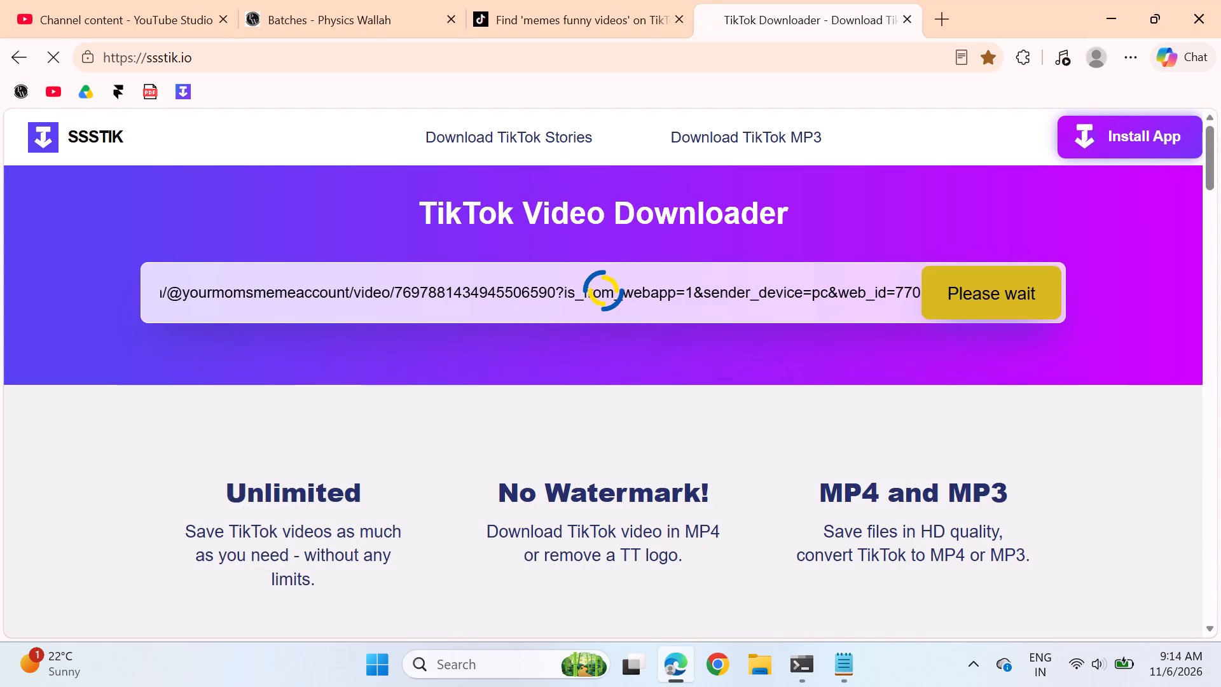
double_click(924, 237)
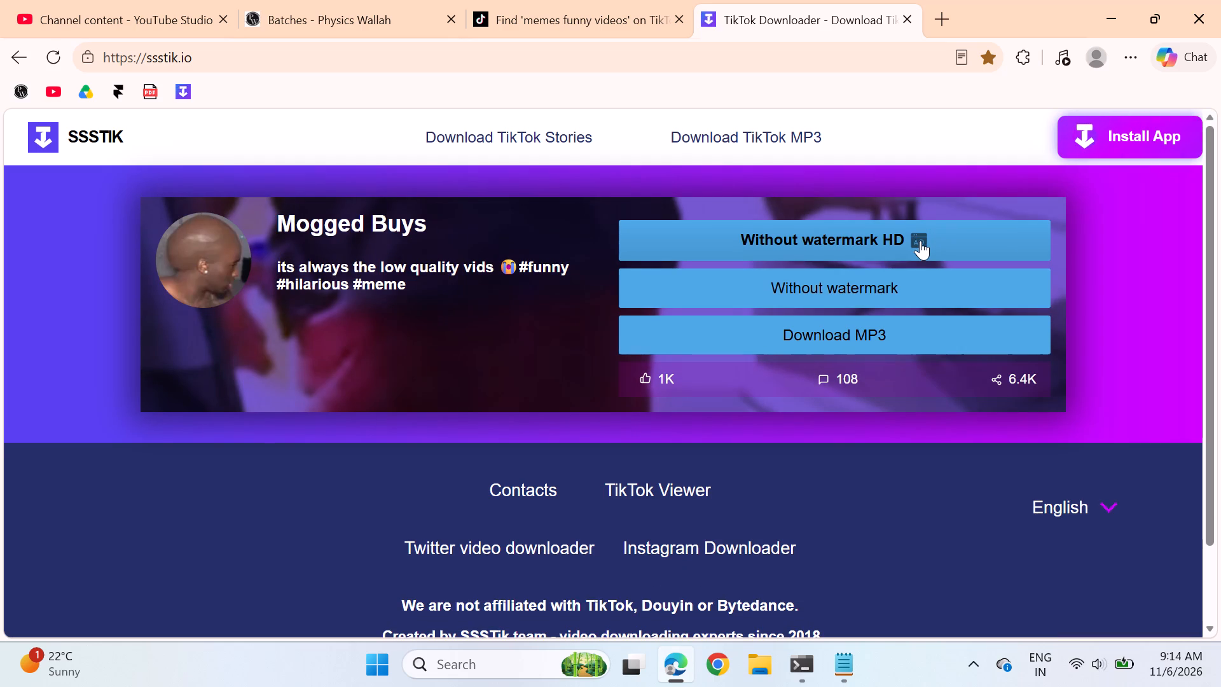
Download the Mogged Buys video from ssstik.io in HD without watermark.
left_click(920, 240)
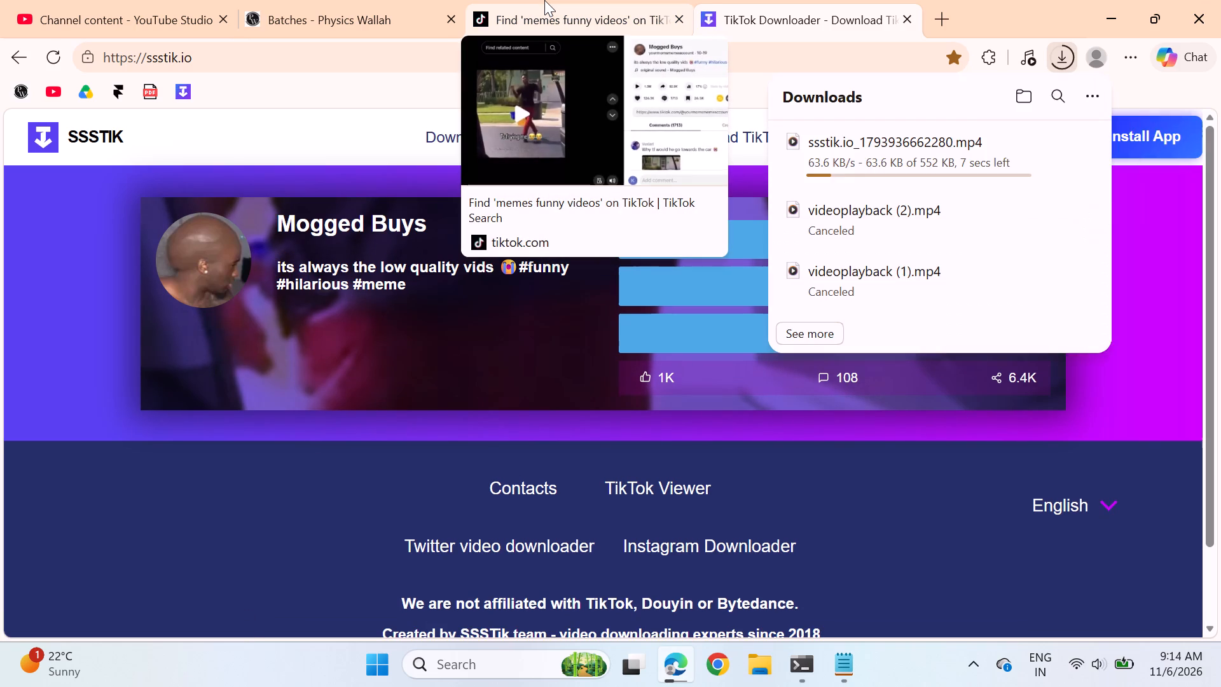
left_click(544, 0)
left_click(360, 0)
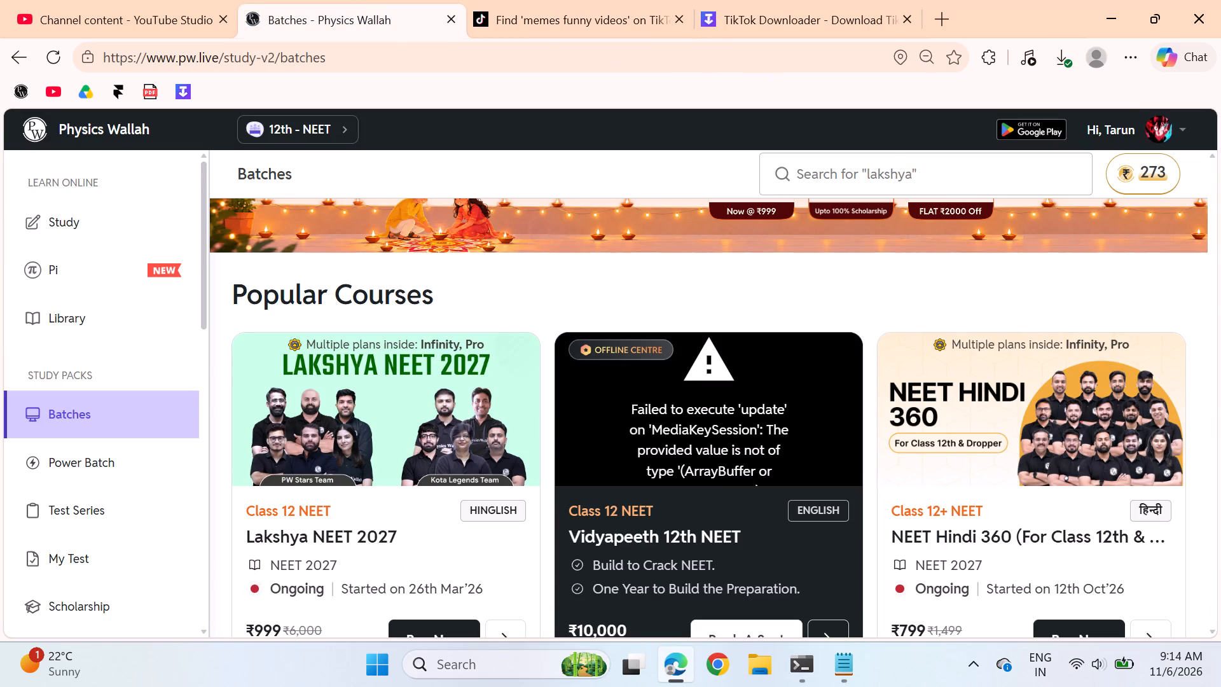
Stop the bot process running in Windows PowerShell and close the whole terminal window.
left_click(797, 674)
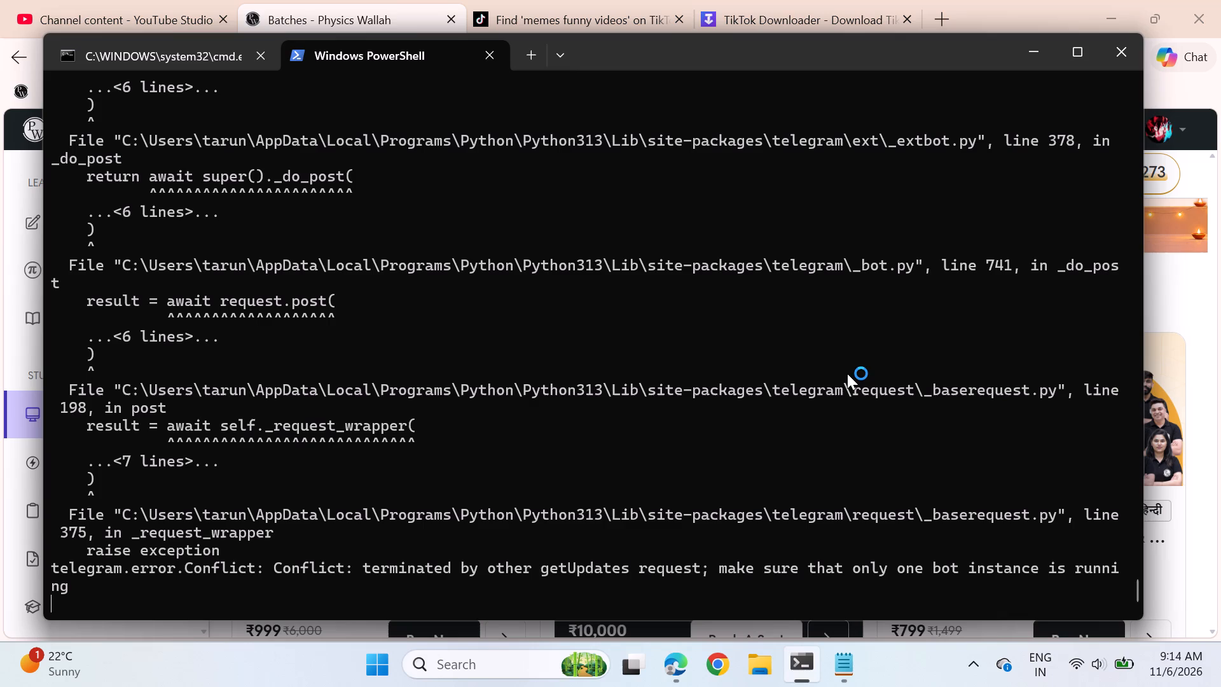
key("ctrl+c")
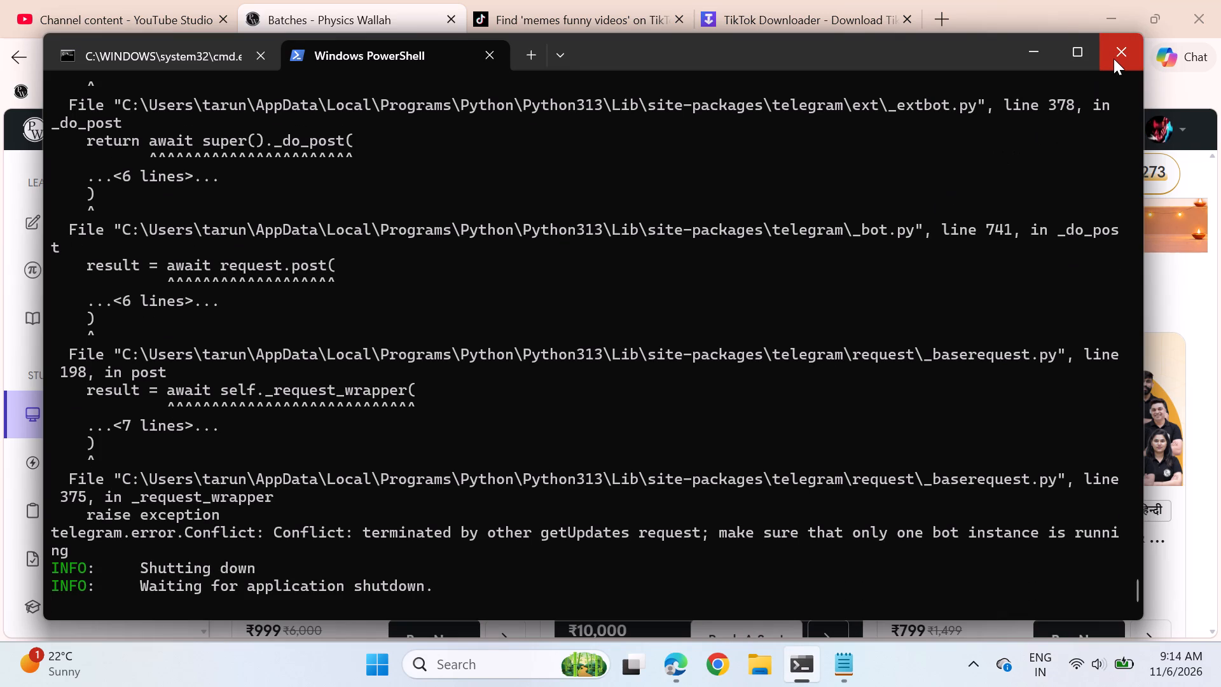
left_click(1114, 59)
left_click(542, 378)
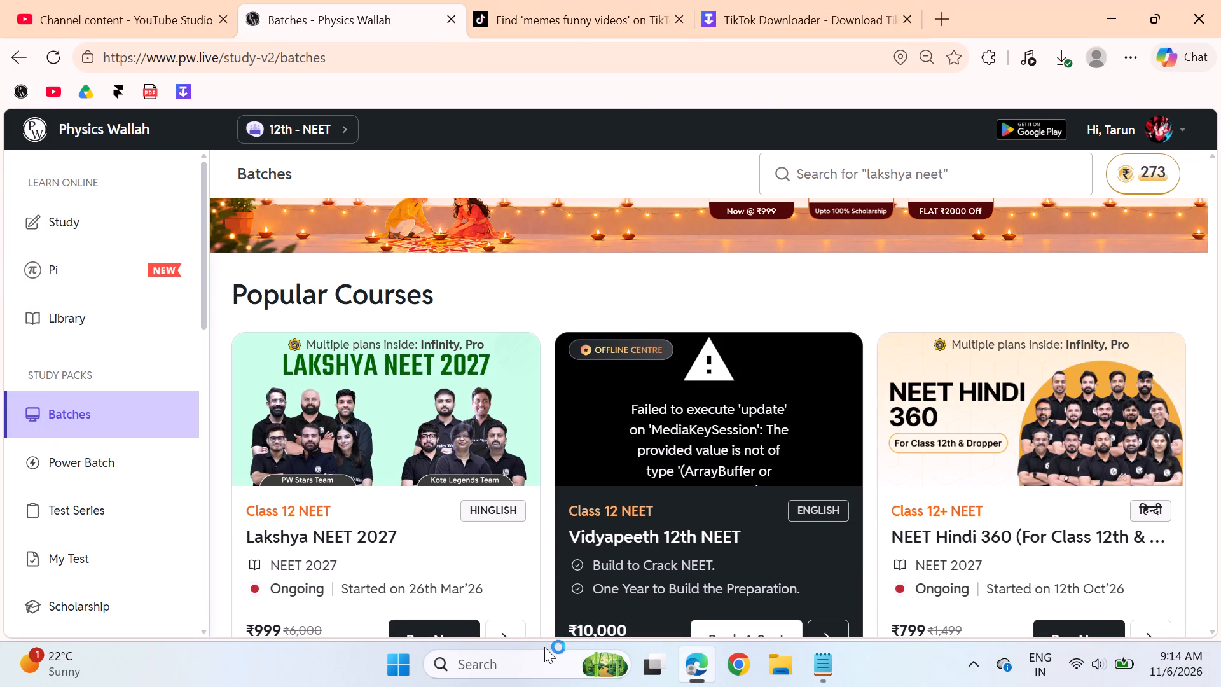
Search Windows for "clip" and launch Microsoft Clipchamp.
left_click(528, 662)
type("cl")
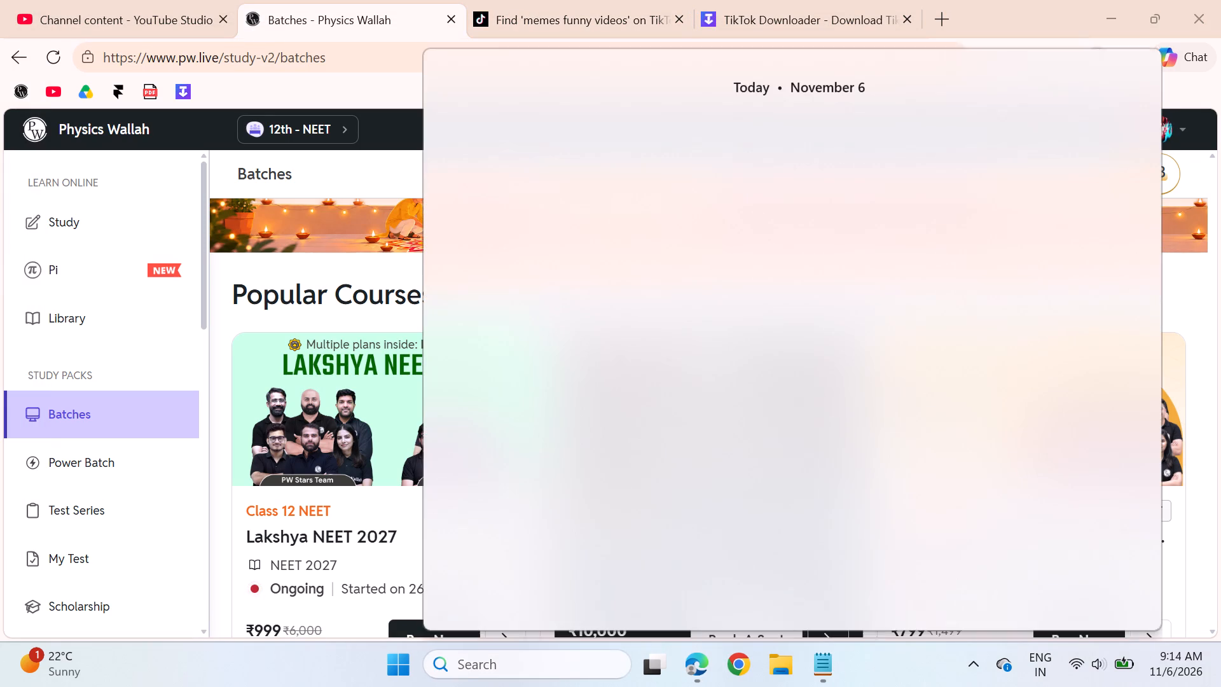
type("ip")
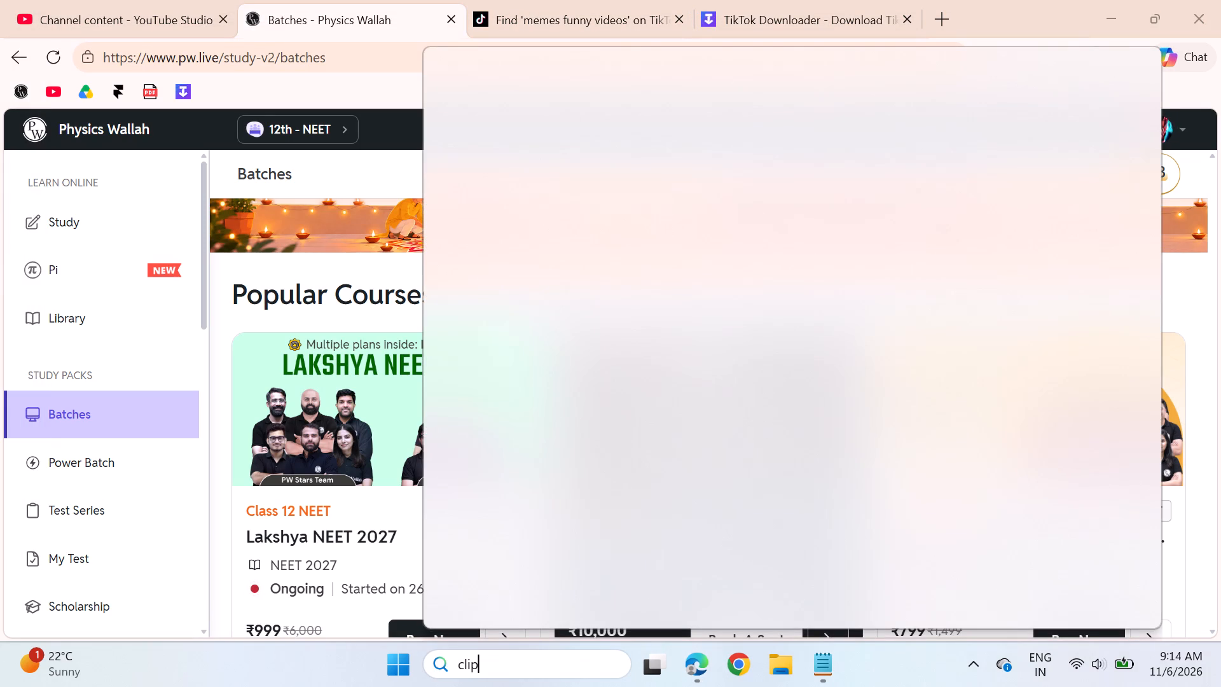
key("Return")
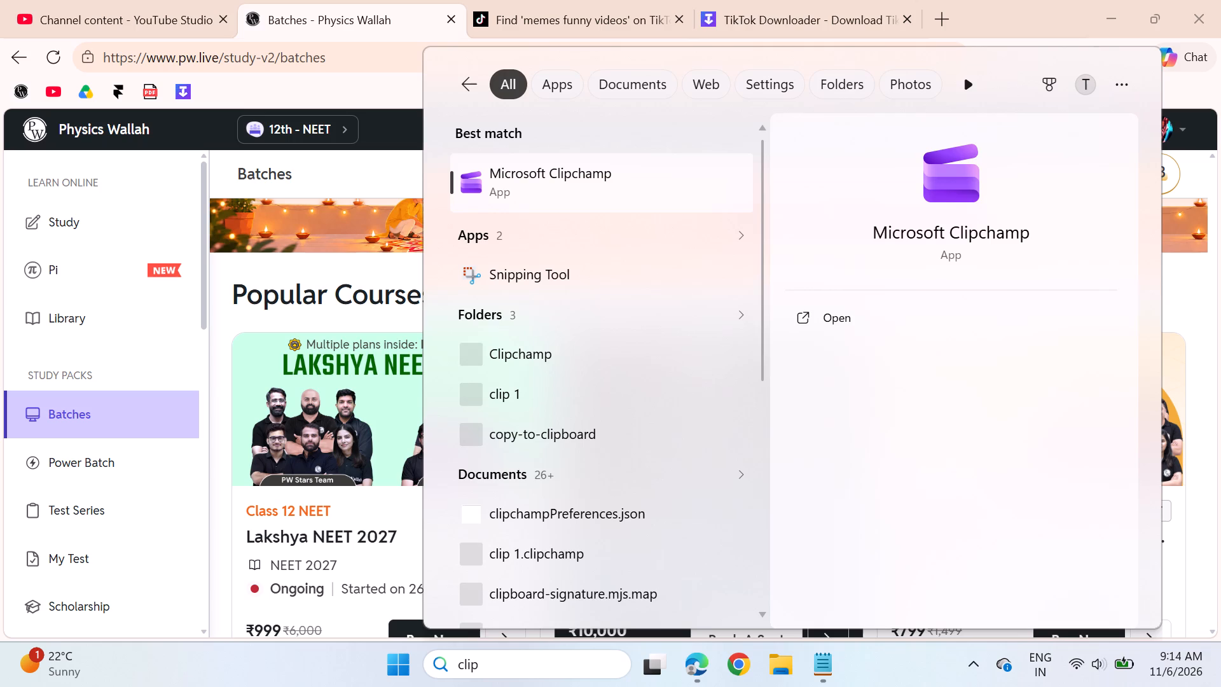
Return to the ssstik.io TikTok Downloader page in the browser.
left_click(822, 4)
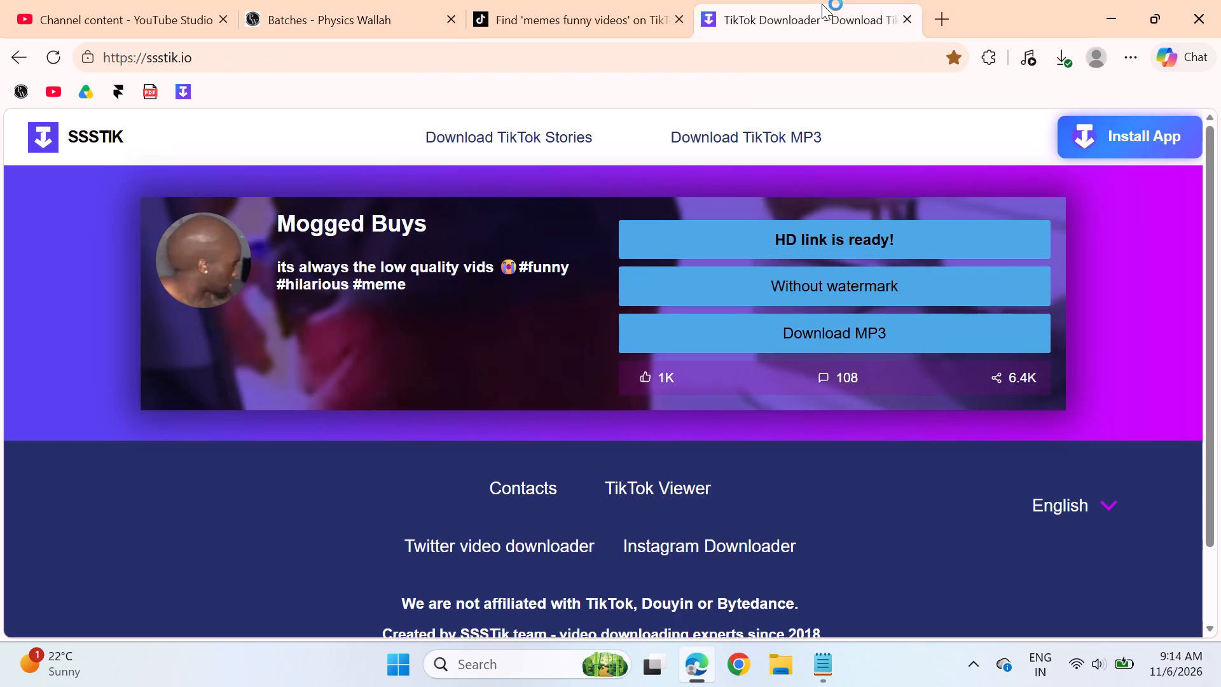
Like the meme video on TikTok and close the TikTok tab.
left_click(588, 0)
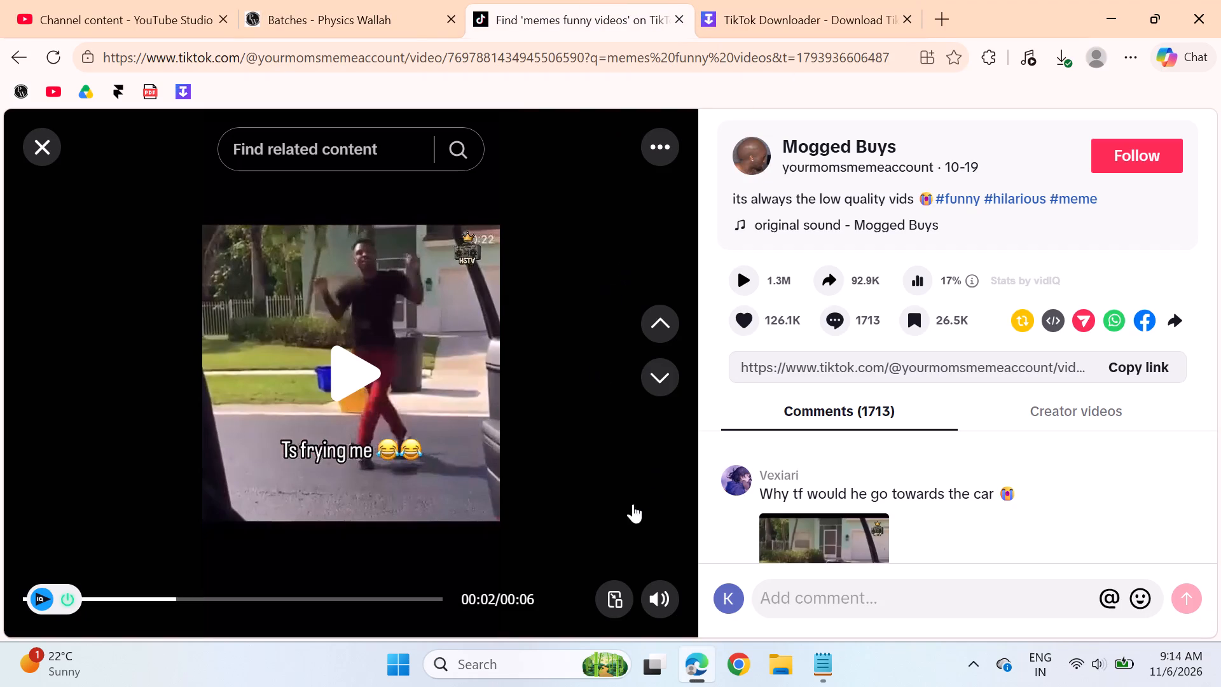
left_click(752, 317)
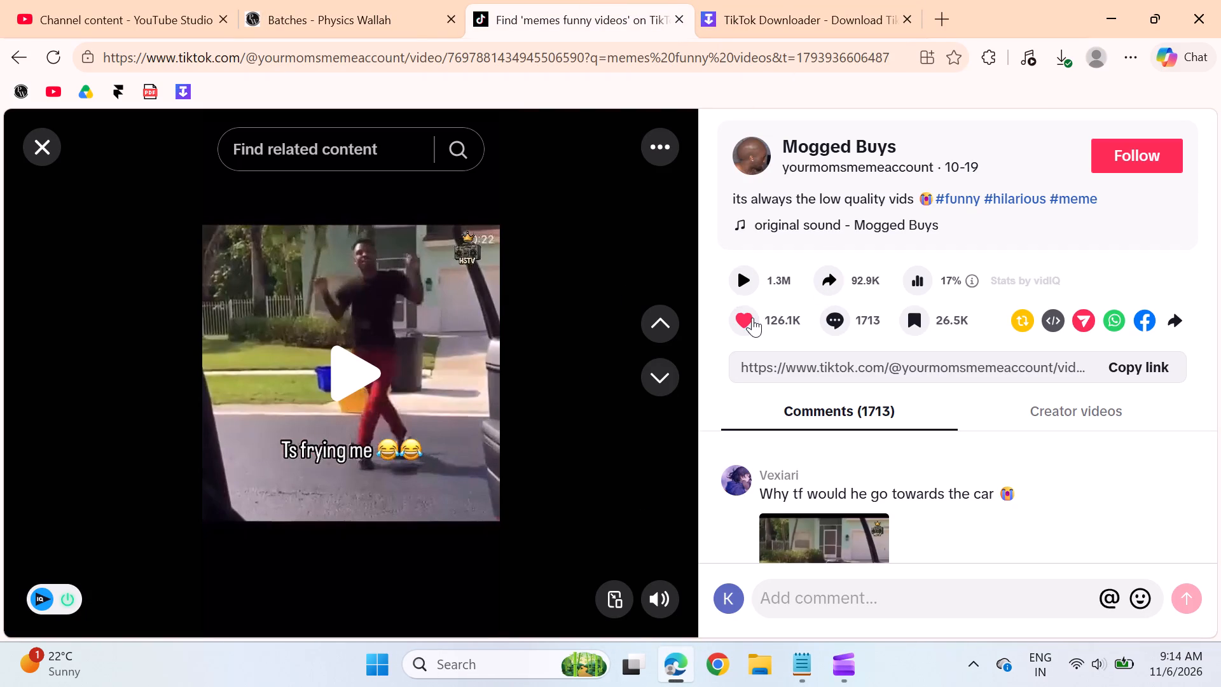
left_click(800, 0)
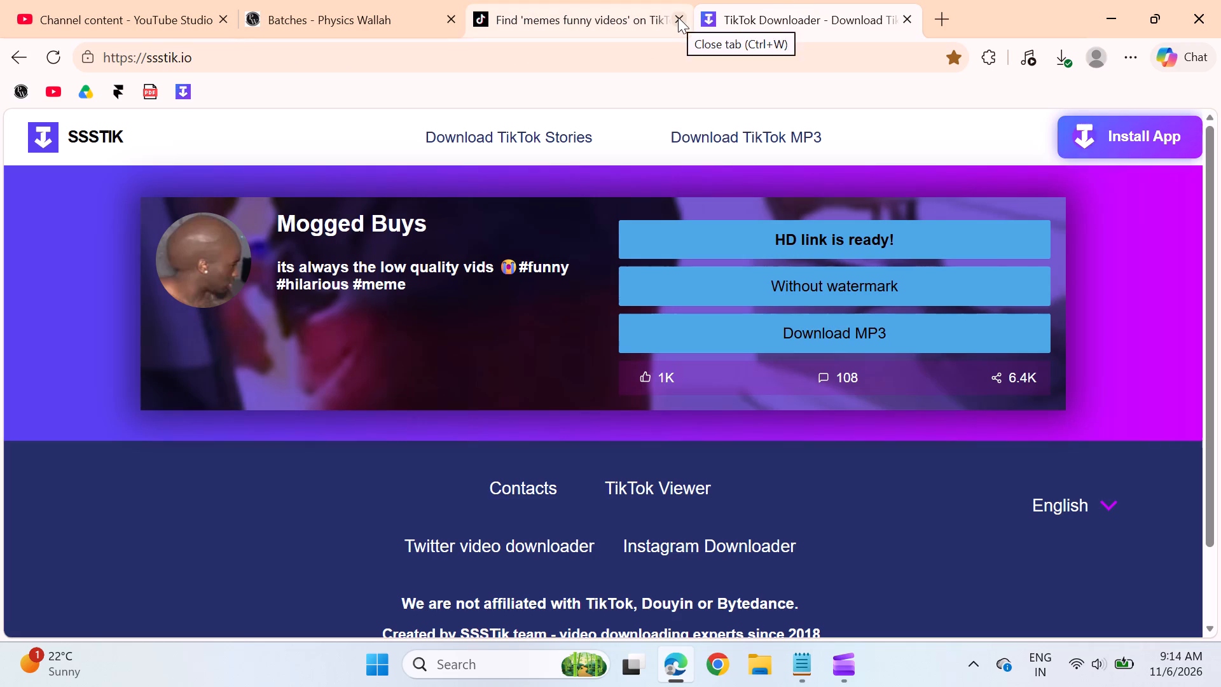
left_click(680, 23)
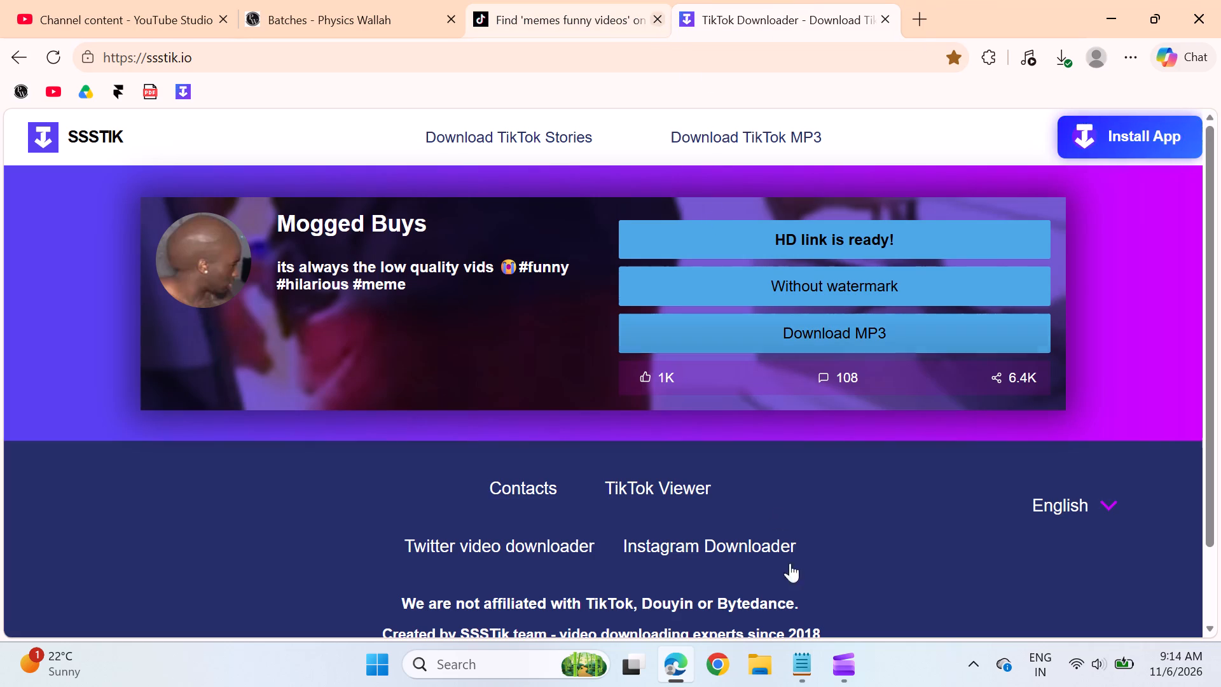
Switch to Clipchamp and maximize its window on the home page.
left_click(836, 671)
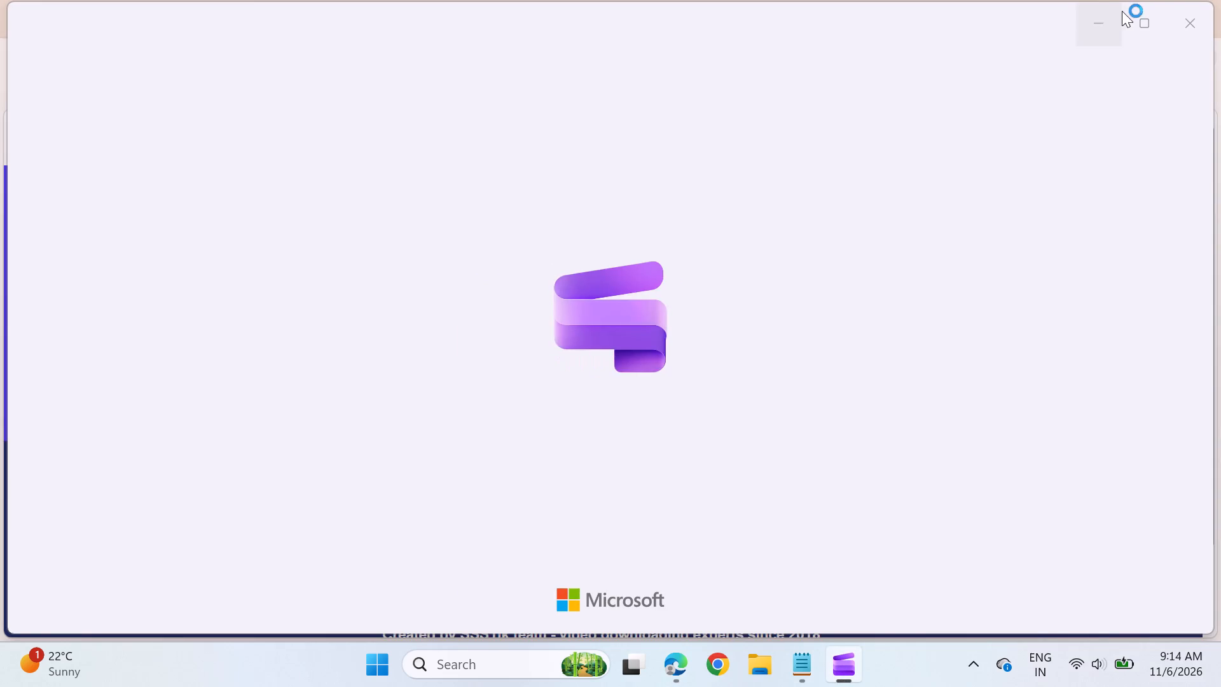
left_click(1140, 11)
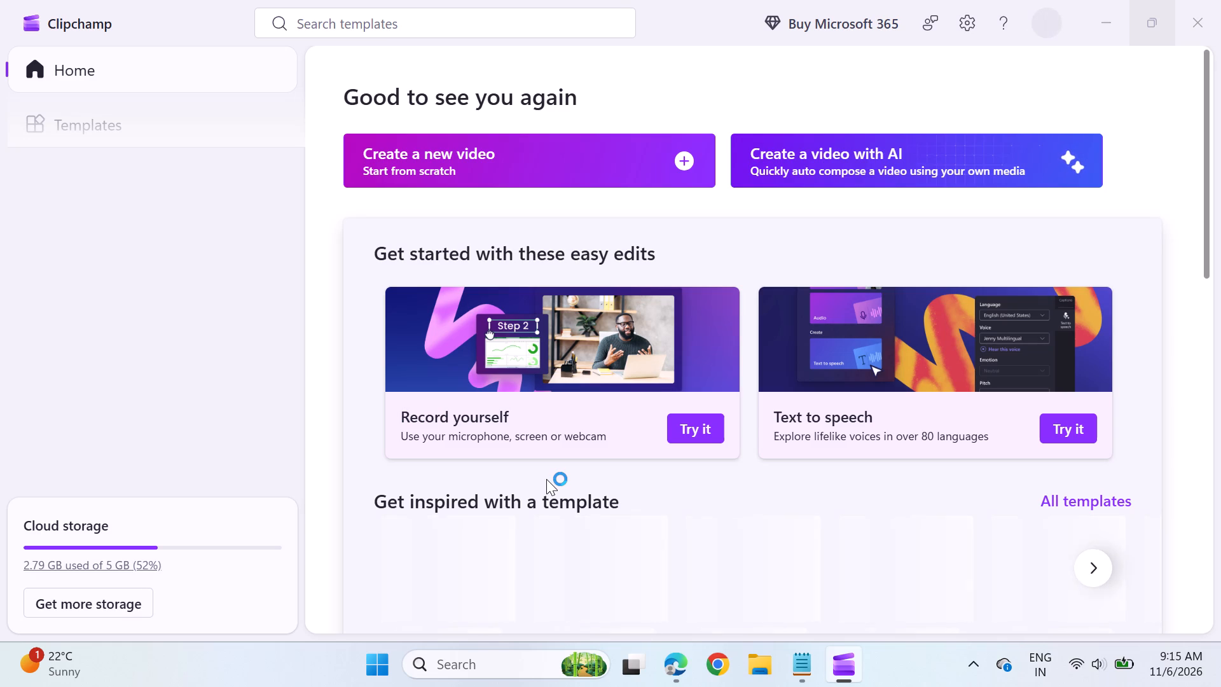
scroll(546, 479, "down", 2)
Switch back to Microsoft Edge and disconnect the VPN in the Free VPN for Edge extension.
left_click(672, 669)
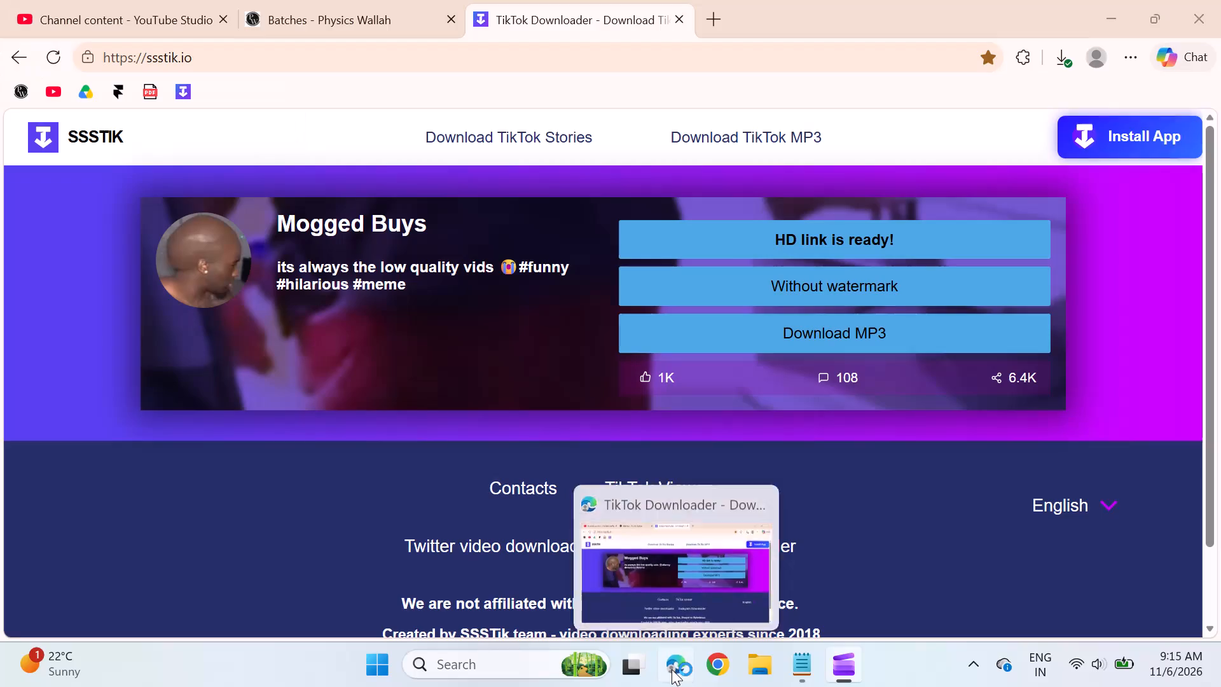
left_click(1020, 50)
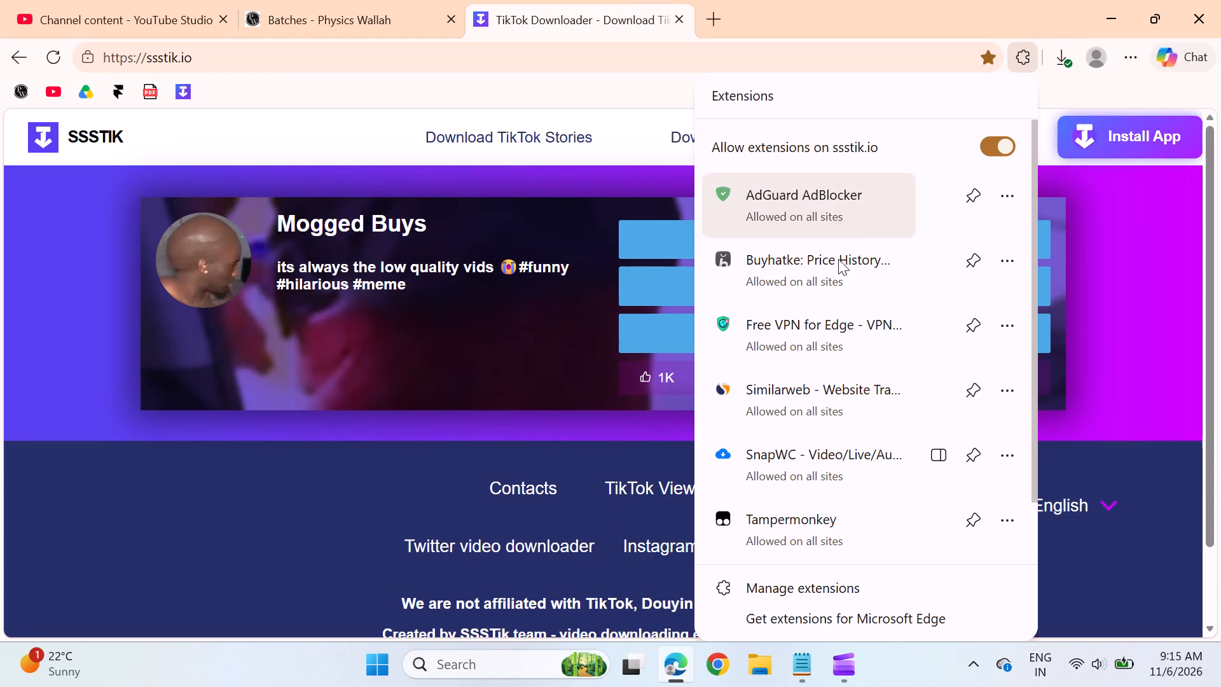
left_click(799, 312)
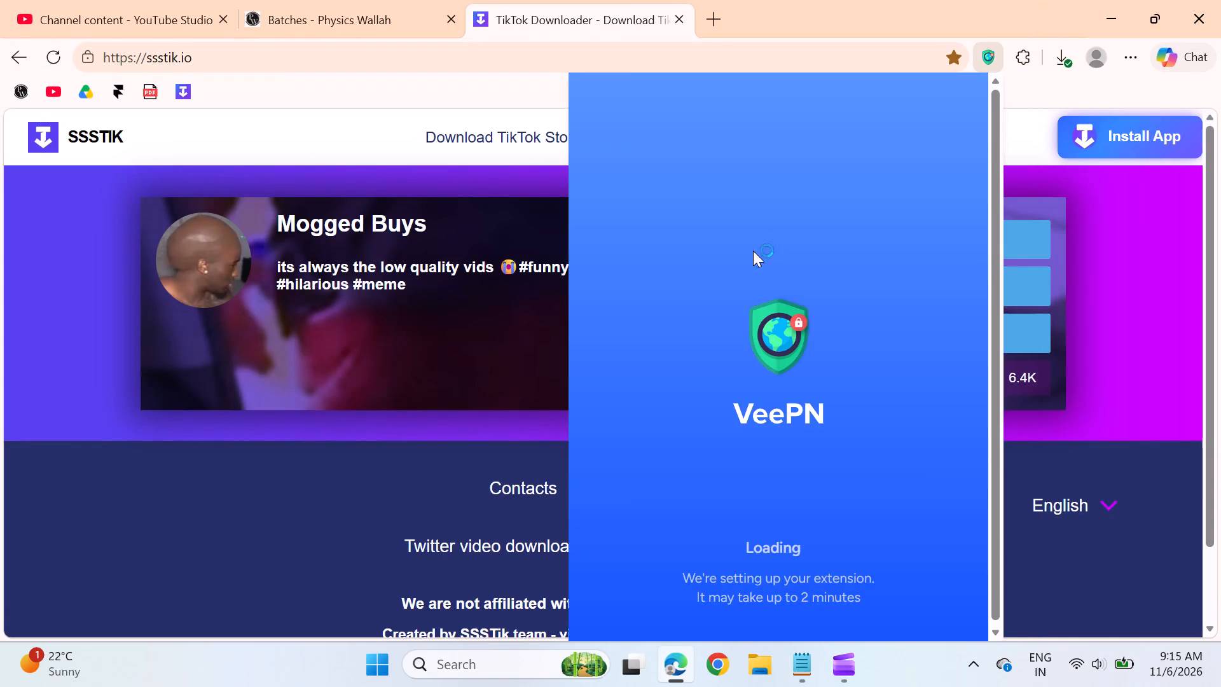
left_click(785, 244)
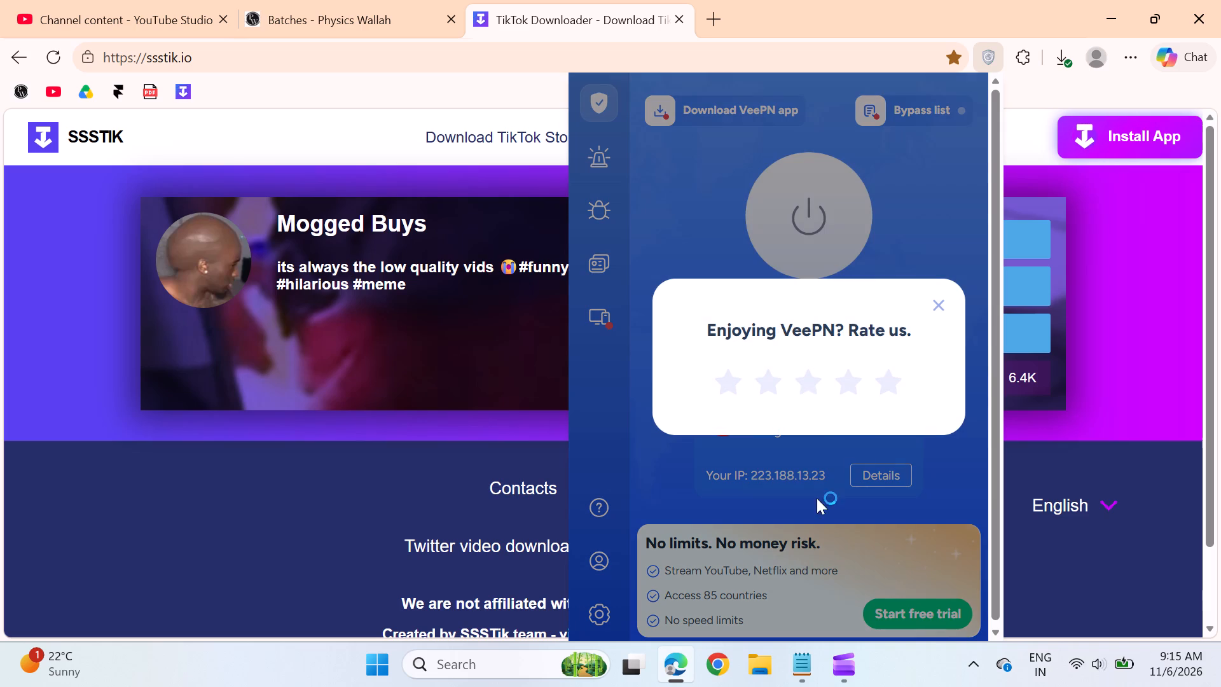
Switch to Clipchamp and close the Notepad window containing the TikTok links.
left_click(838, 666)
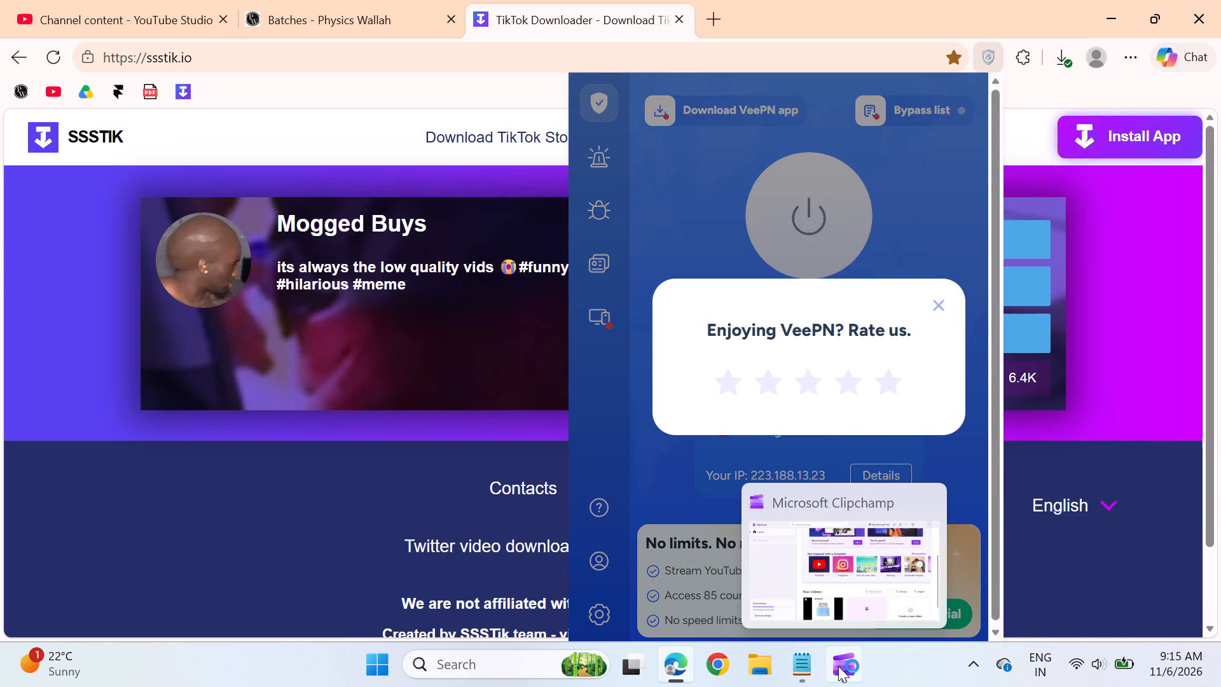
left_click(810, 665)
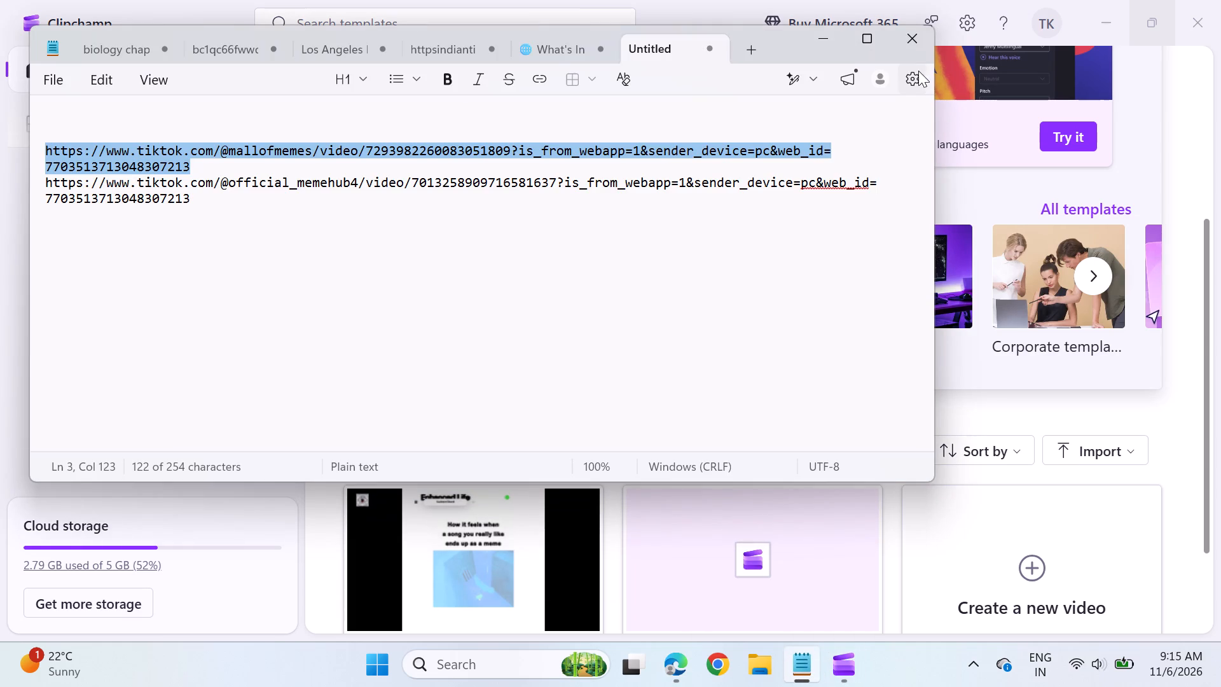
left_click(914, 38)
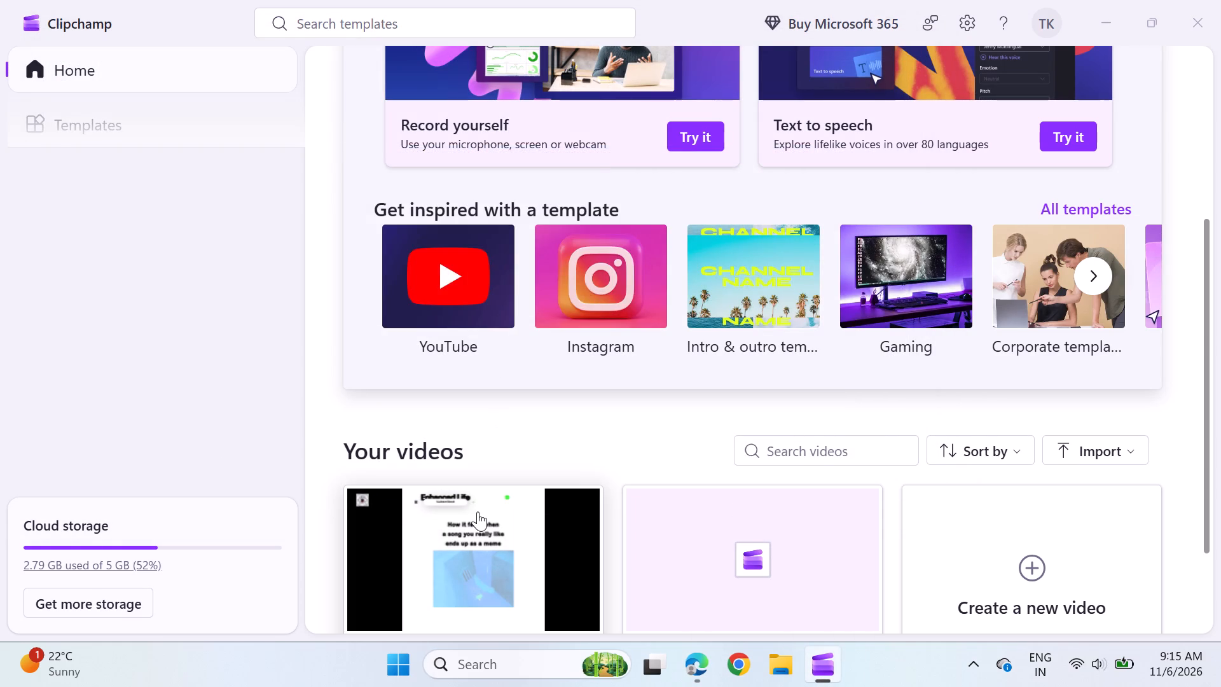
Open the existing "youtube enhanced life" project, the meme video about a song you really like.
left_click(478, 511)
scroll(478, 511, "down", 7)
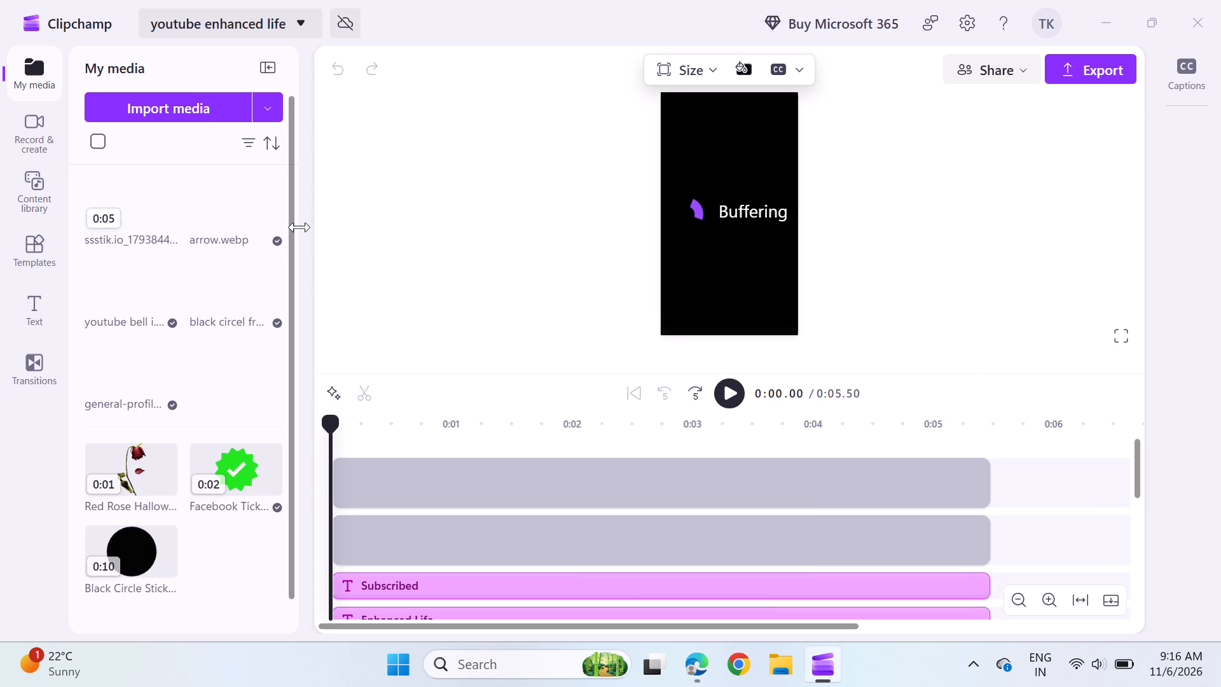
Import the newly downloaded ssstik.io meme video from the Downloads folder into the project's media.
left_click(195, 113)
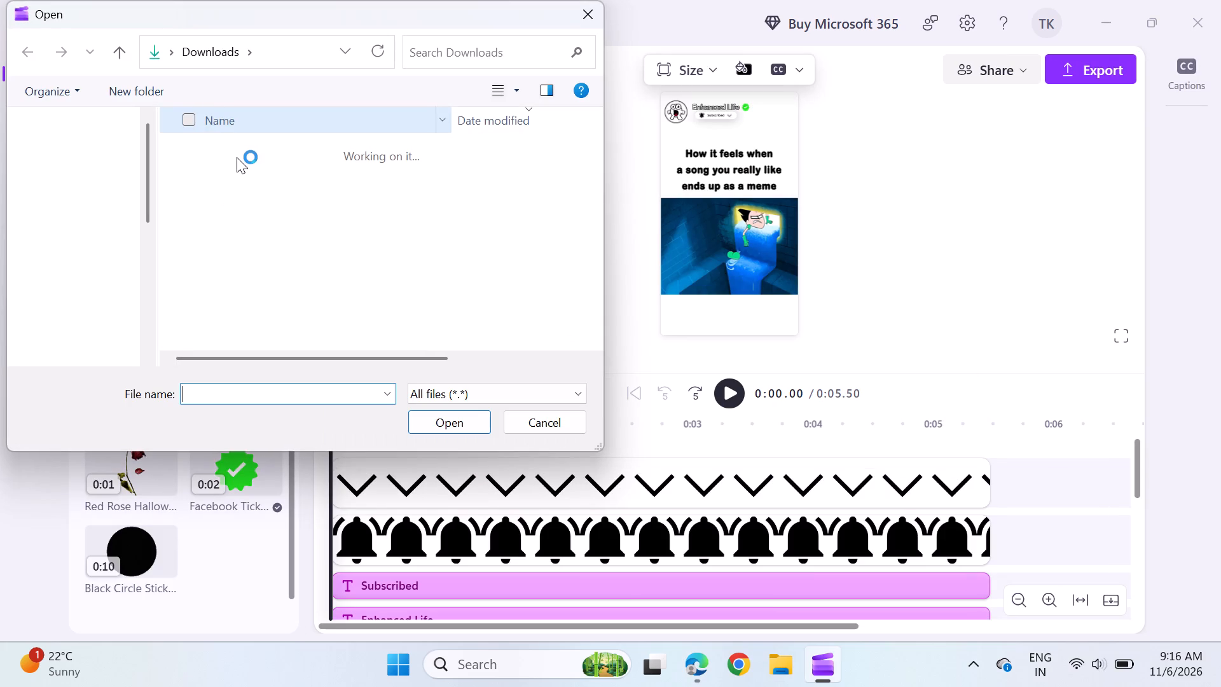
double_click(343, 181)
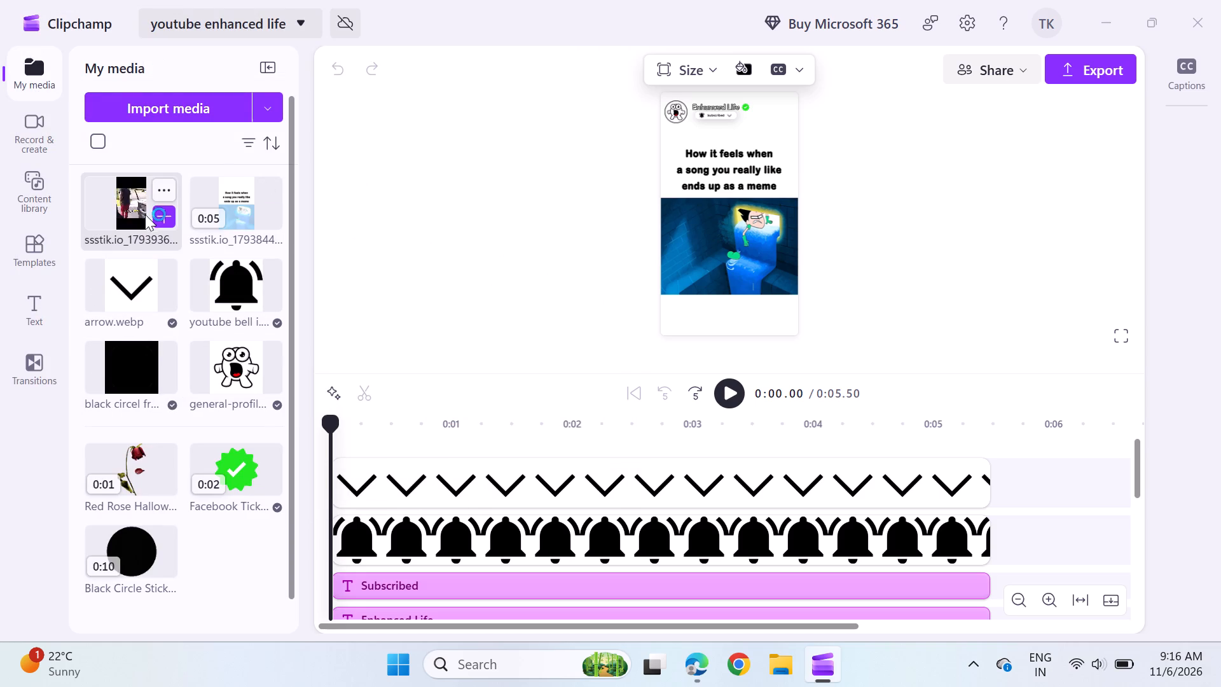
Replace the old song meme clip just above the background track on the timeline with the imported ssstik.io video.
scroll(384, 522, "down", 1)
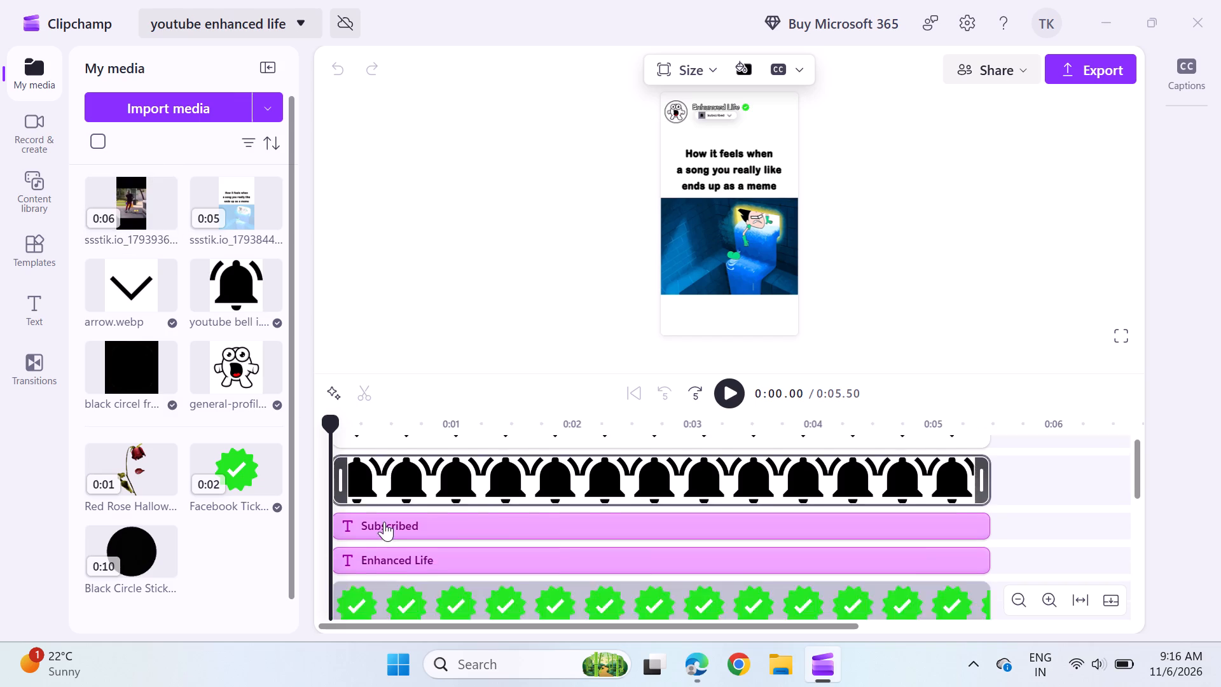
scroll(384, 522, "down", 1)
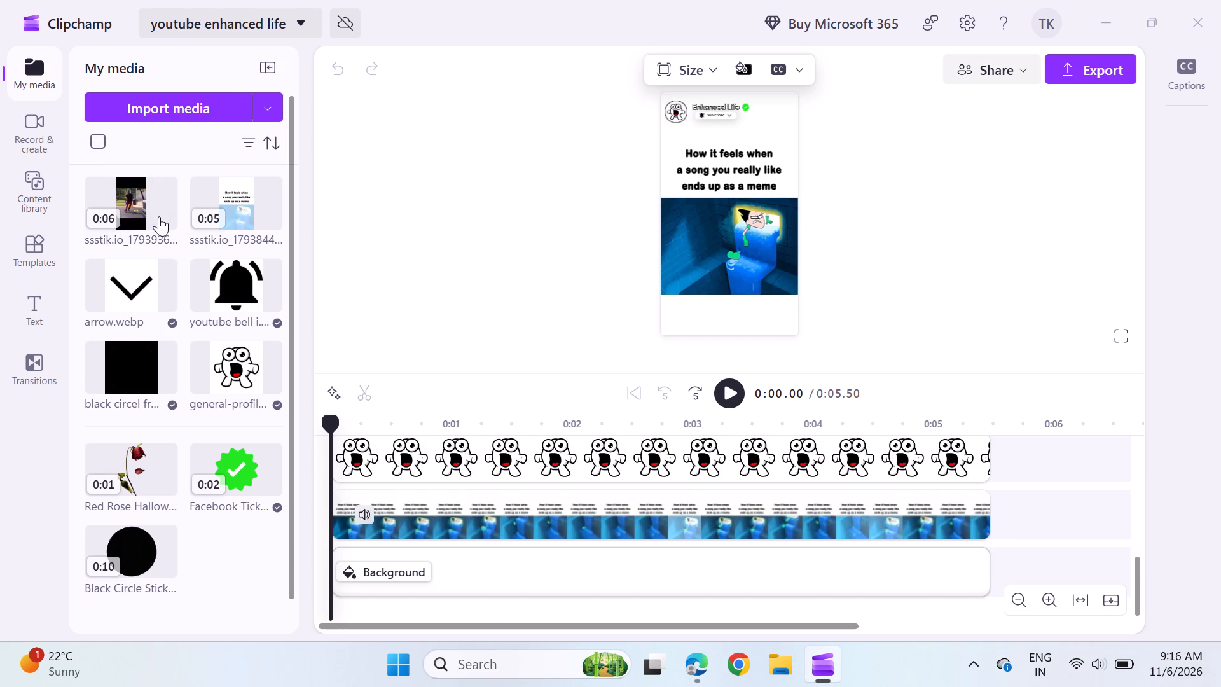
left_click_drag(130, 197, 347, 423)
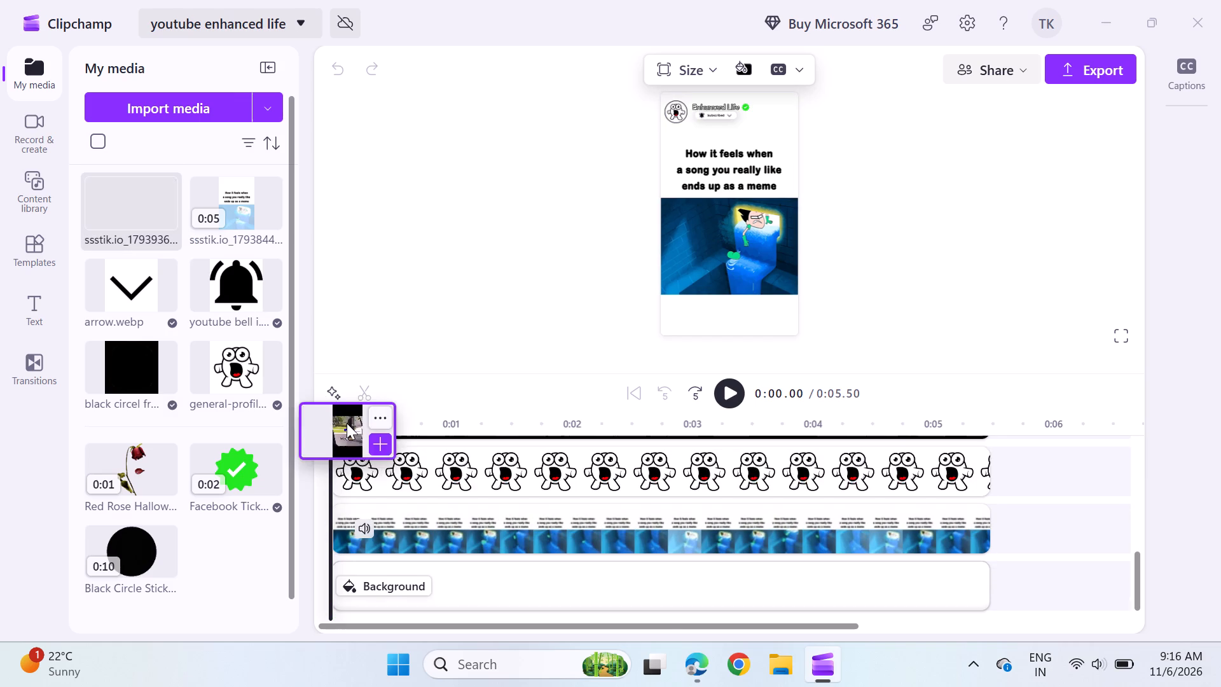
left_click_drag(347, 423, 401, 601)
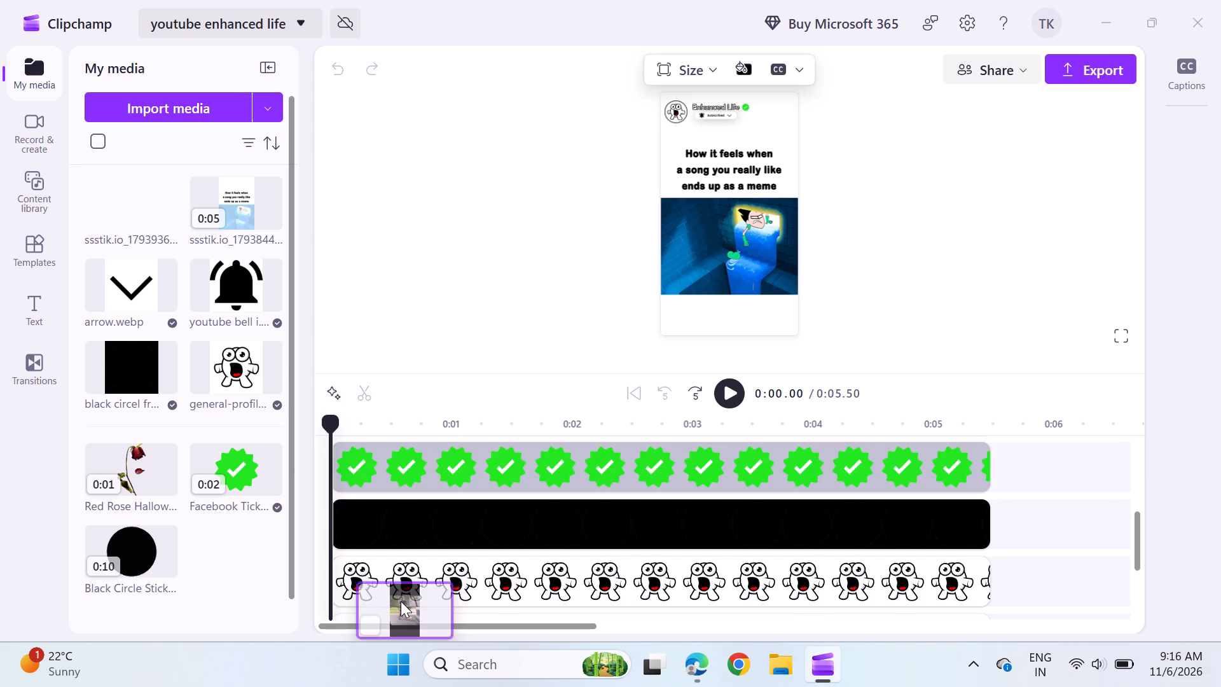
left_click_drag(401, 601, 400, 612)
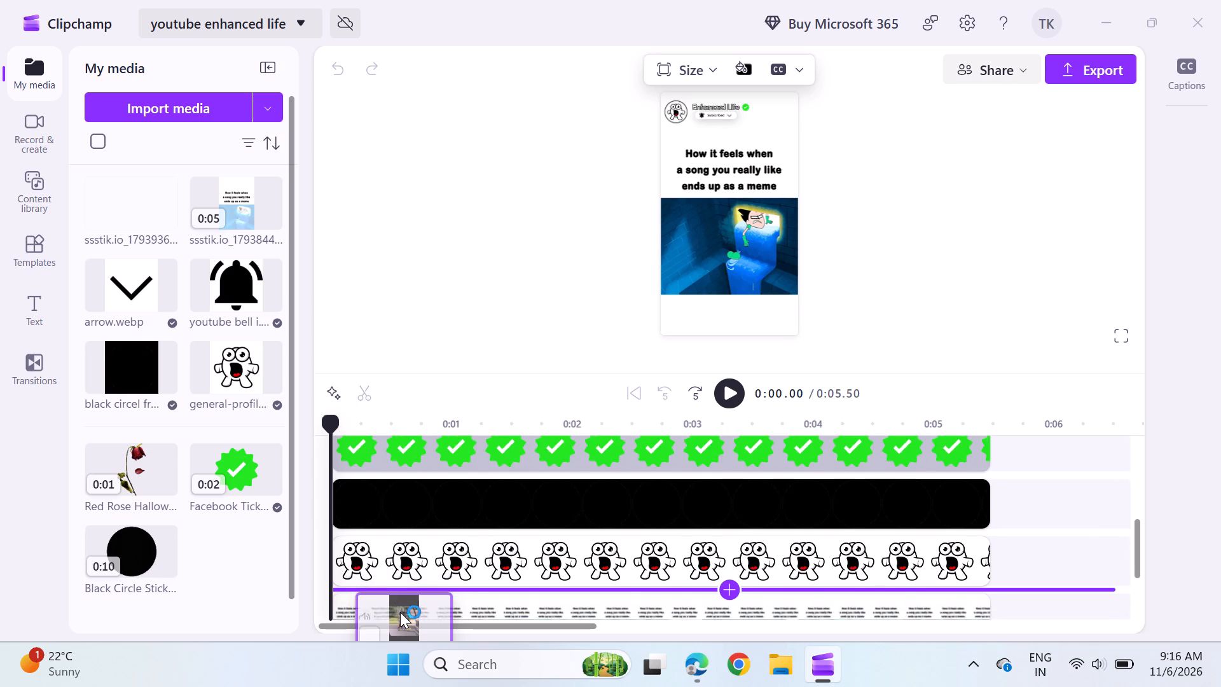
left_click_drag(400, 612, 415, 576)
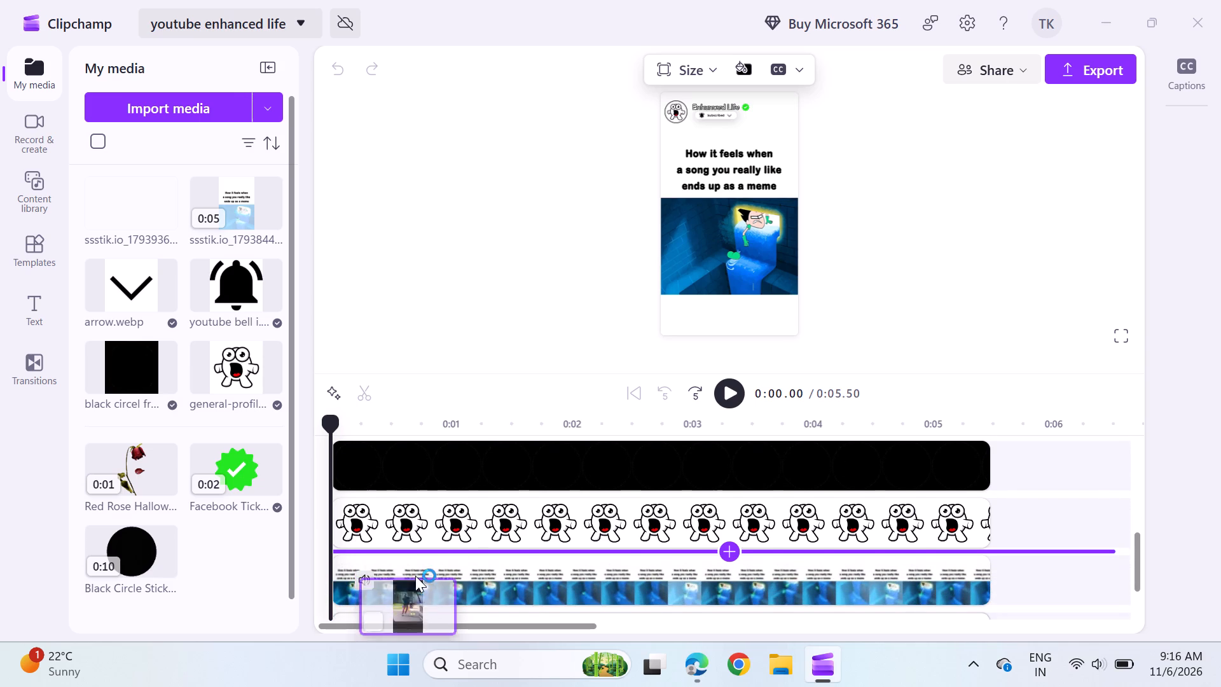
left_click_drag(415, 576, 416, 577)
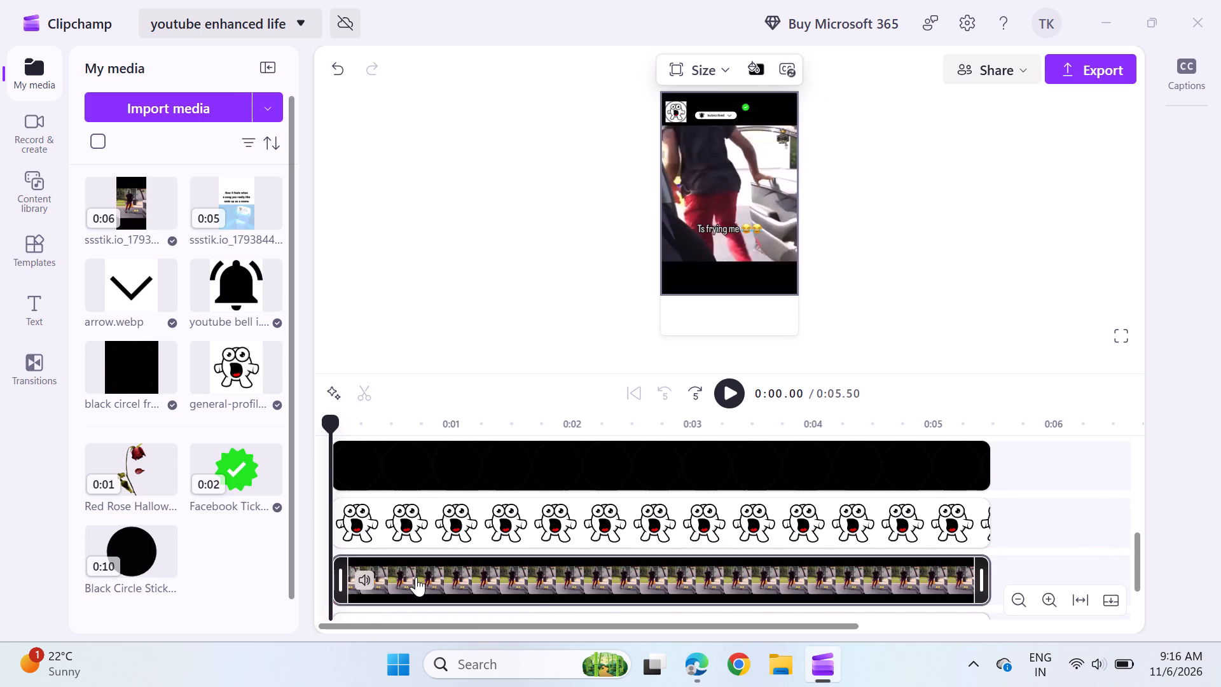
Switch to Microsoft Edge and look through the channel's Shorts list in YouTube Studio.
left_click(694, 665)
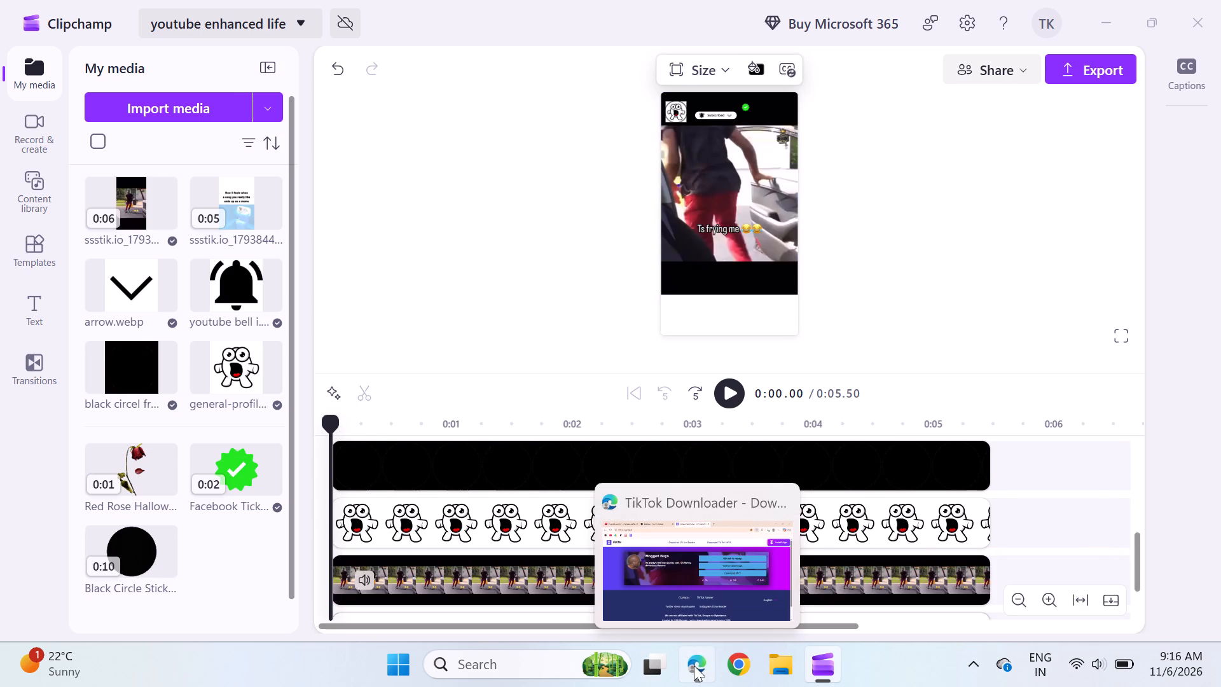
left_click(882, 0)
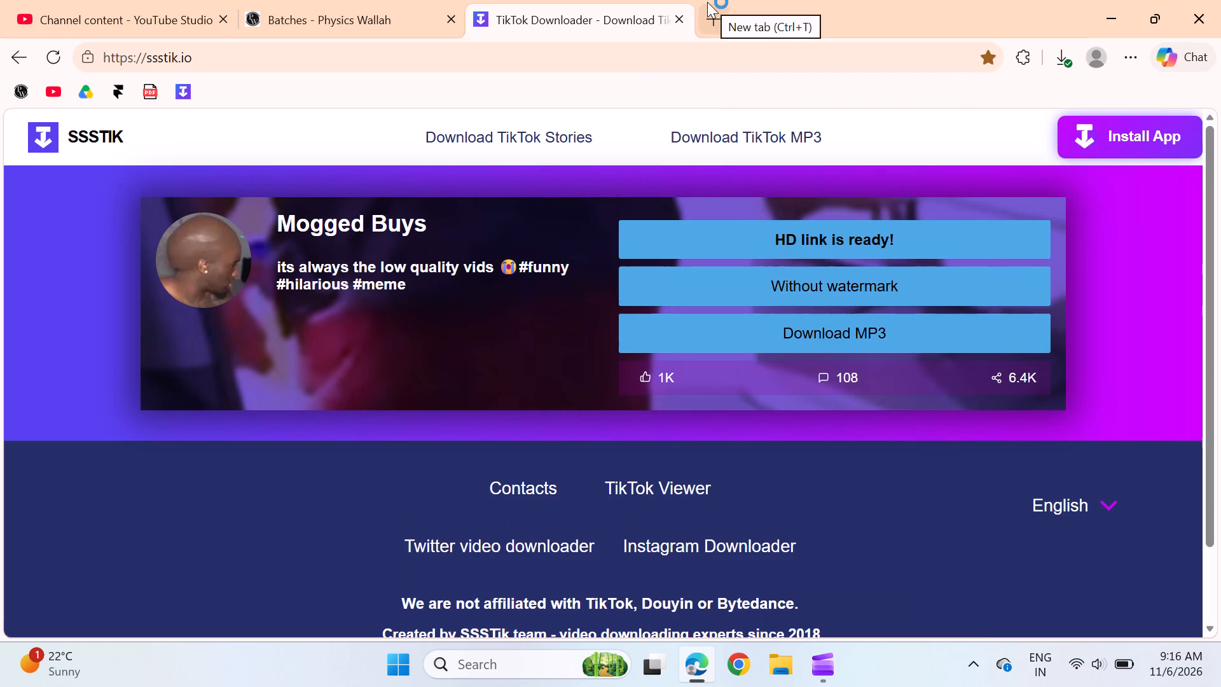
left_click(707, 2)
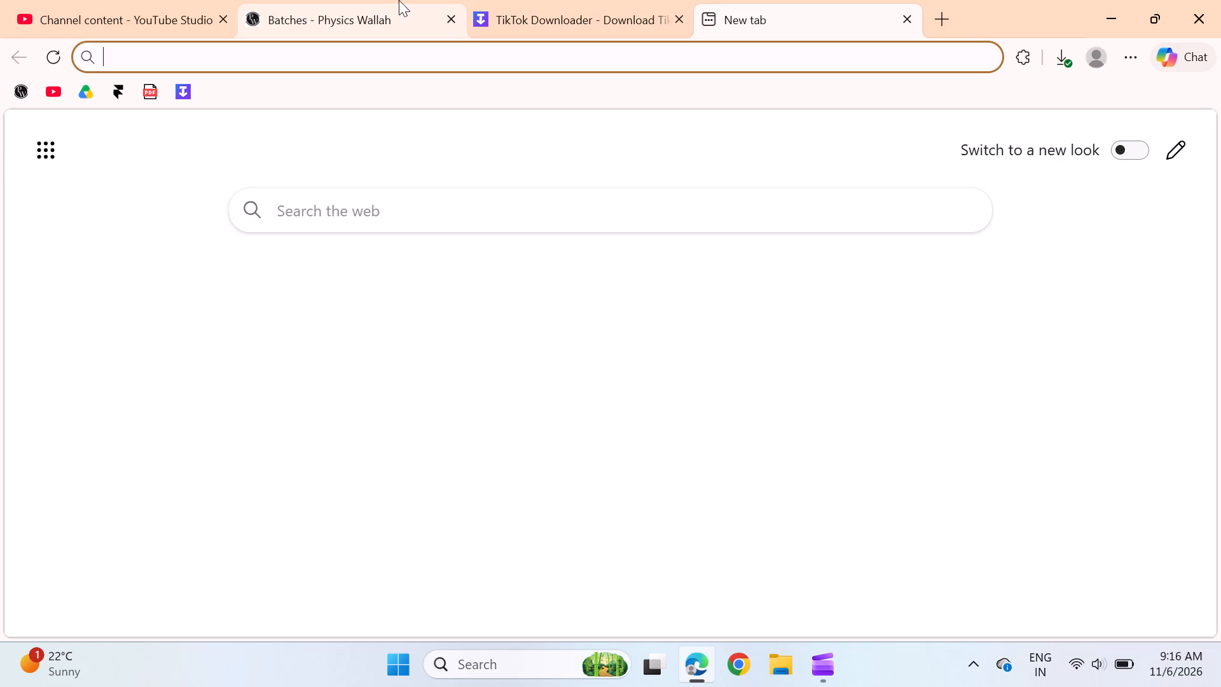
left_click(660, 0)
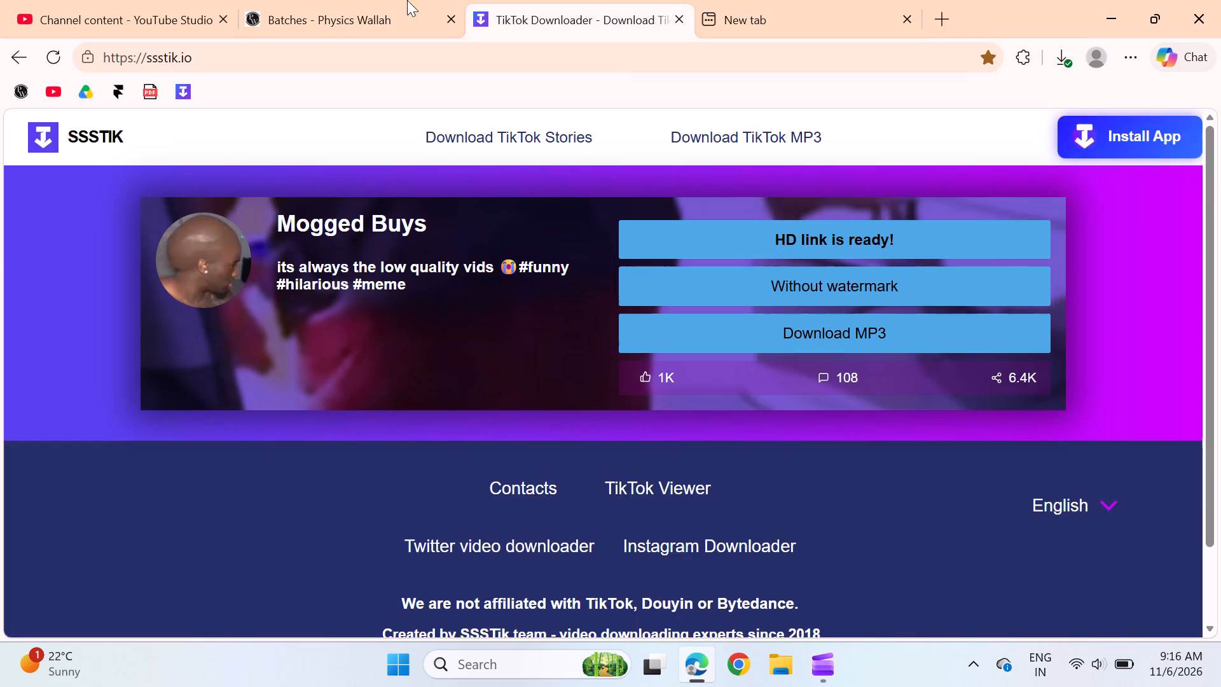
left_click(361, 0)
left_click(165, 0)
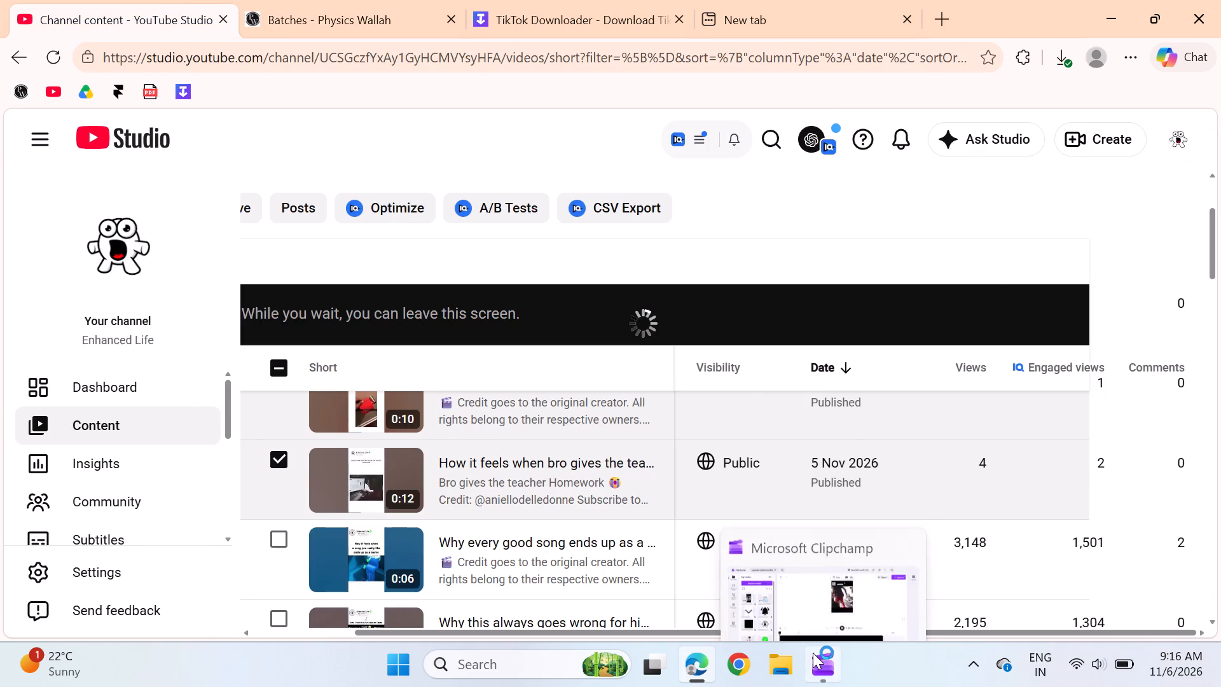
left_click(813, 653)
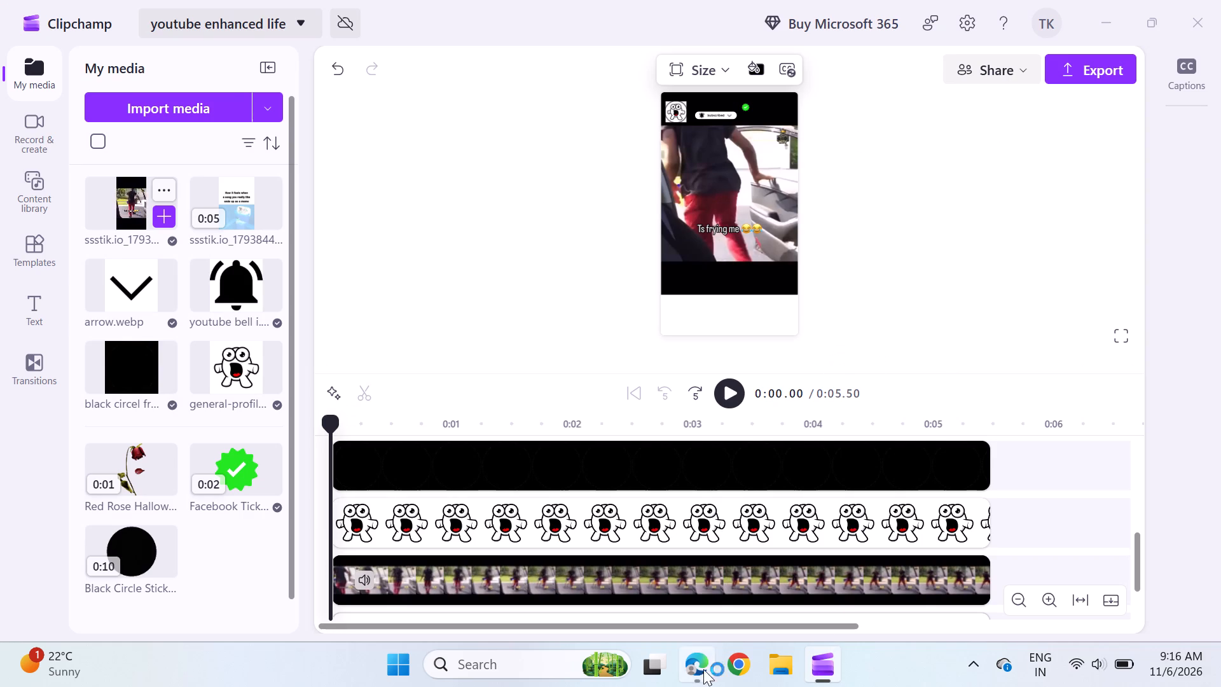
left_click(700, 672)
scroll(610, 432, "down", 2)
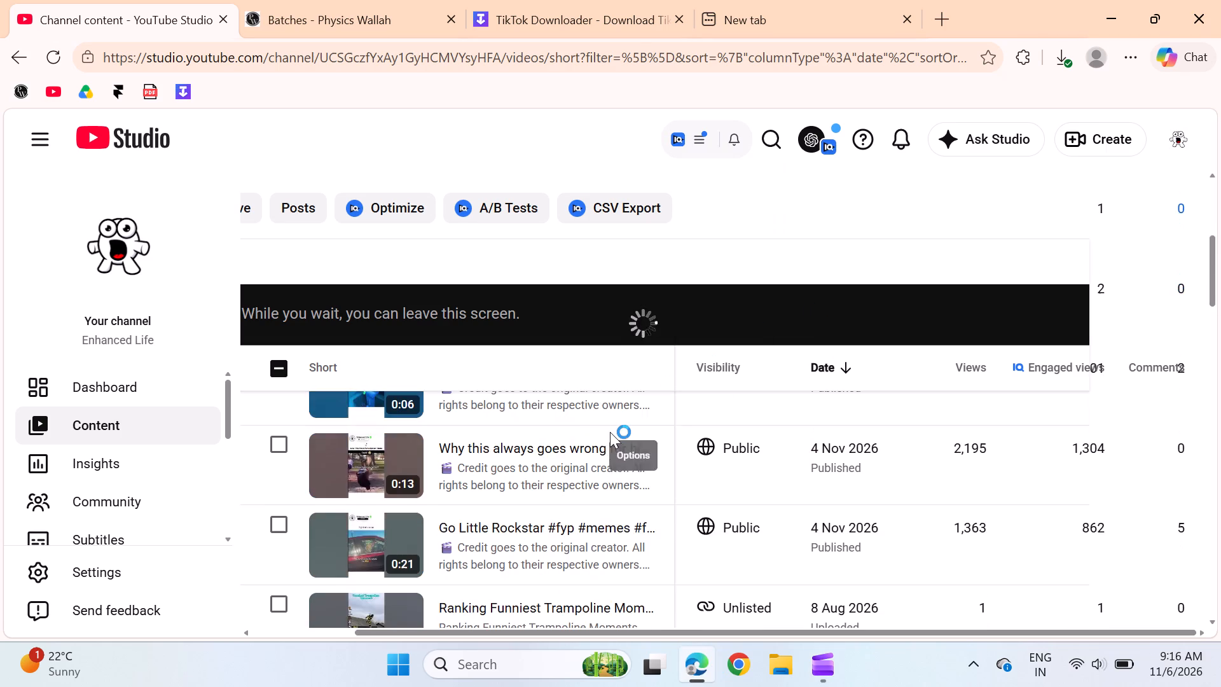
scroll(610, 432, "up", 6)
scroll(301, 467, "down", 1)
Open the YouTube Studio channel dashboard and review the latest Short's performance, channel analytics, latest post and comments.
left_click(86, 380)
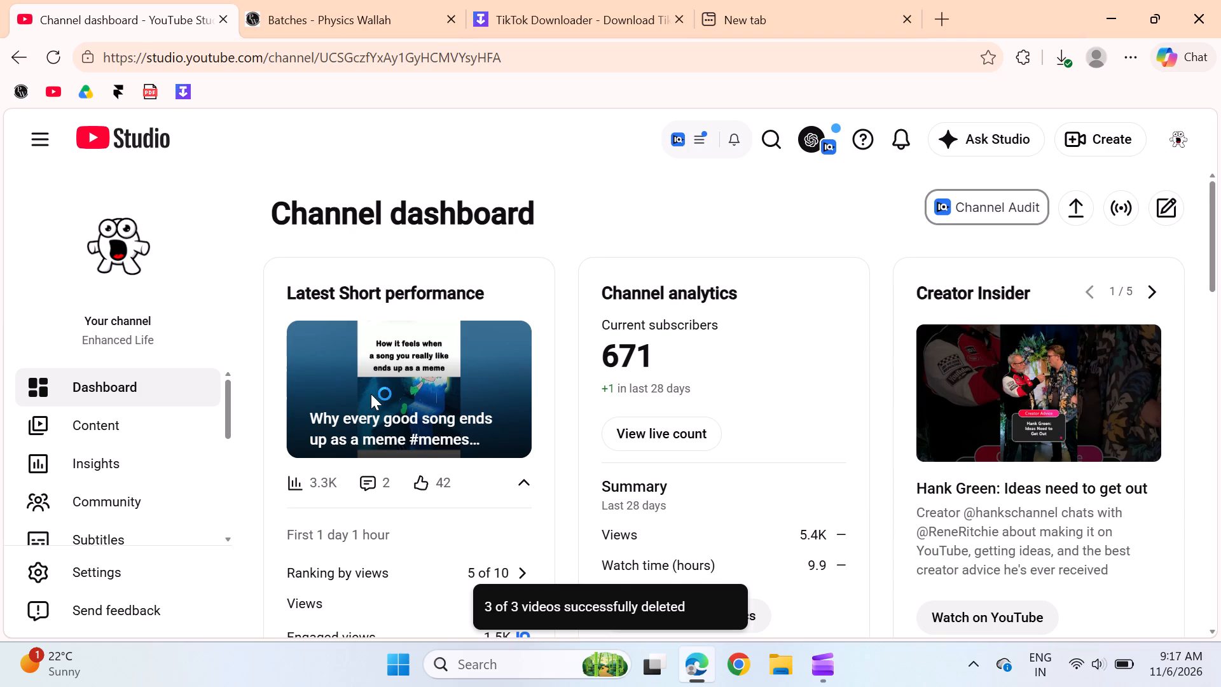
scroll(410, 366, "down", 2)
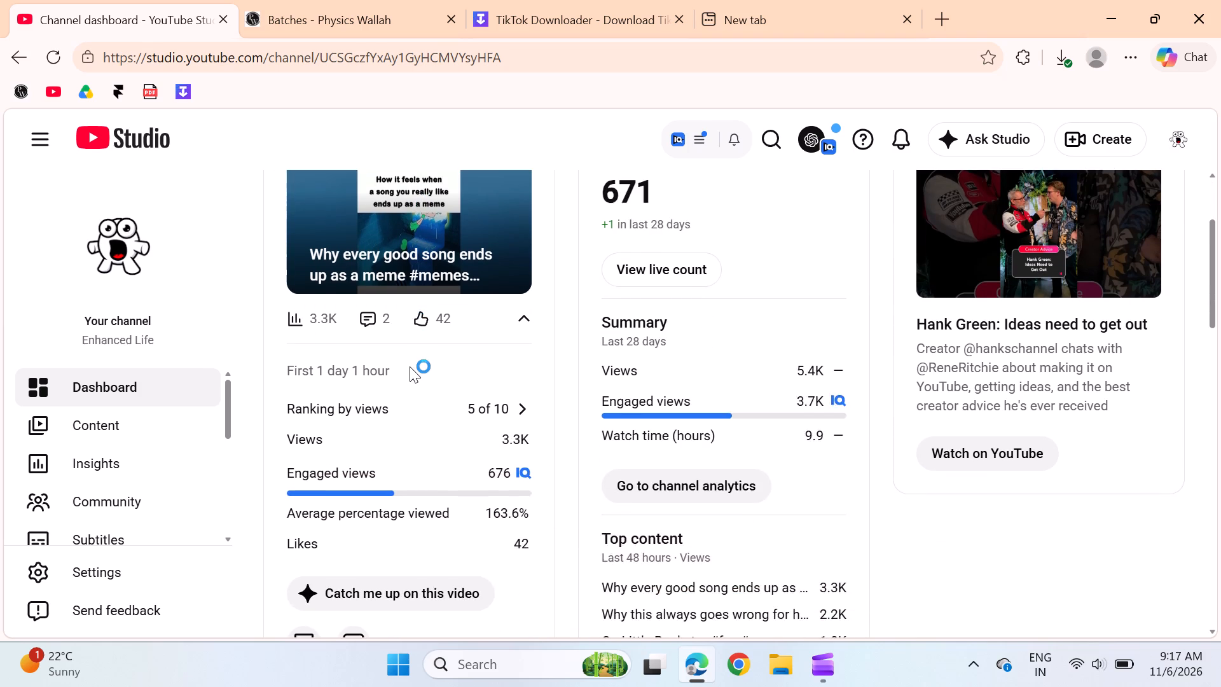
scroll(410, 366, "down", 5)
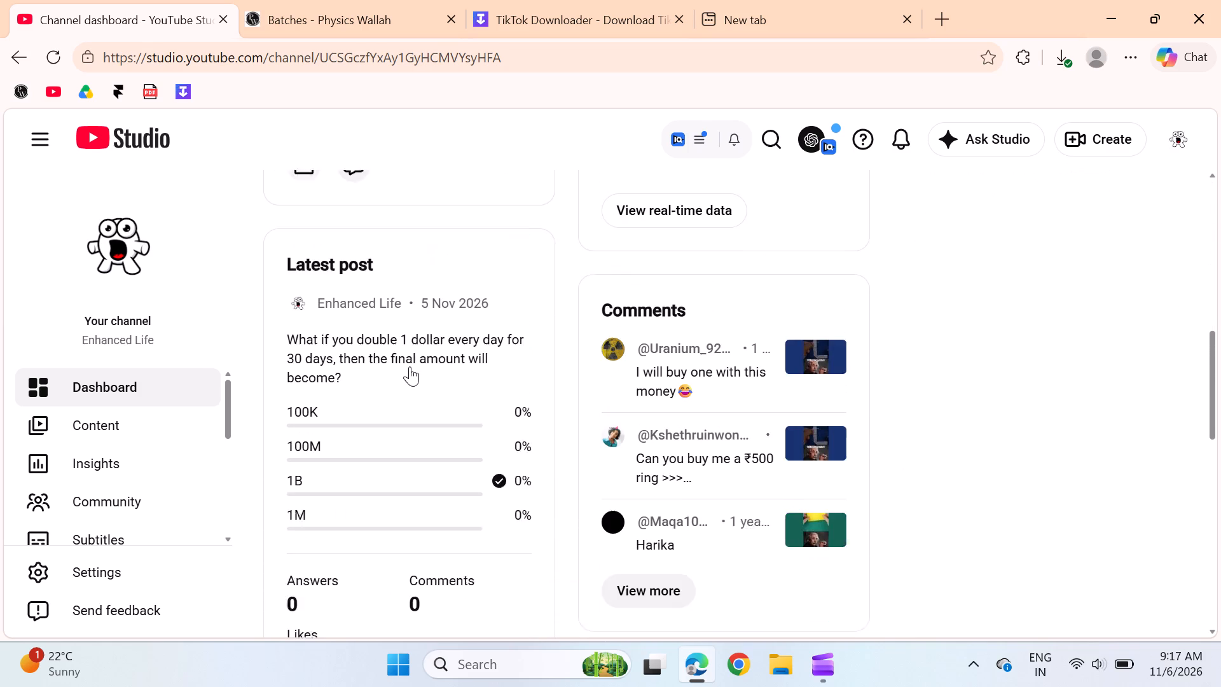
scroll(410, 366, "down", 1)
scroll(410, 366, "up", 7)
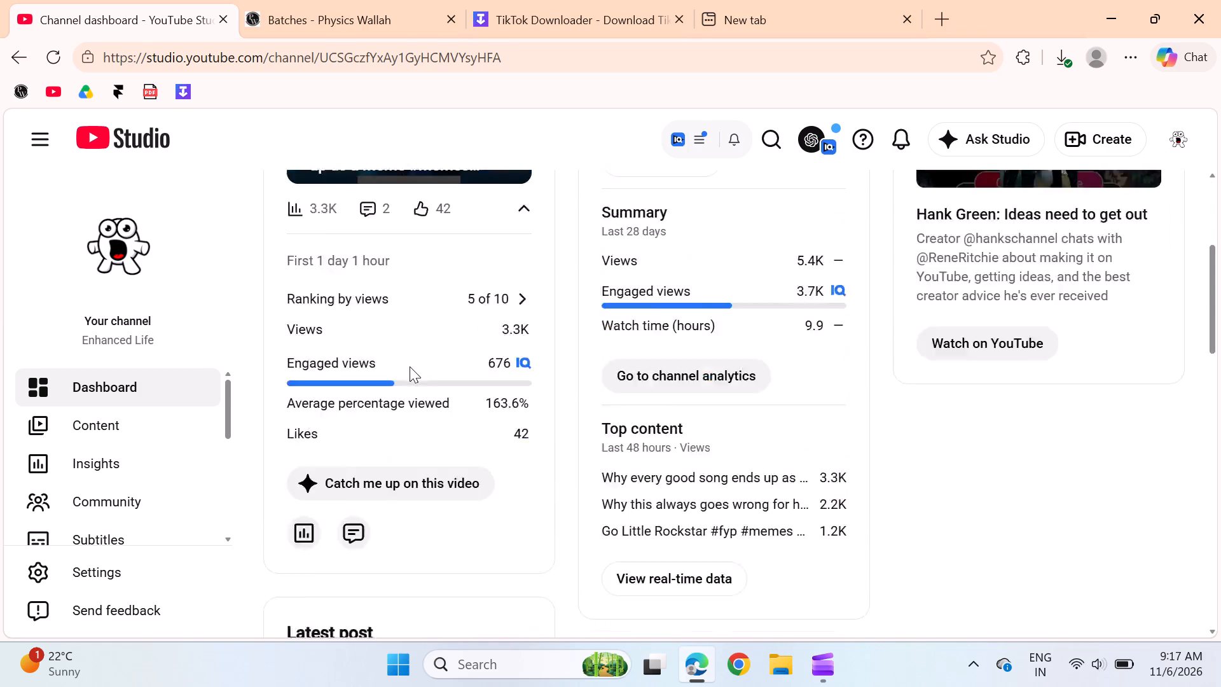
left_click(637, 2)
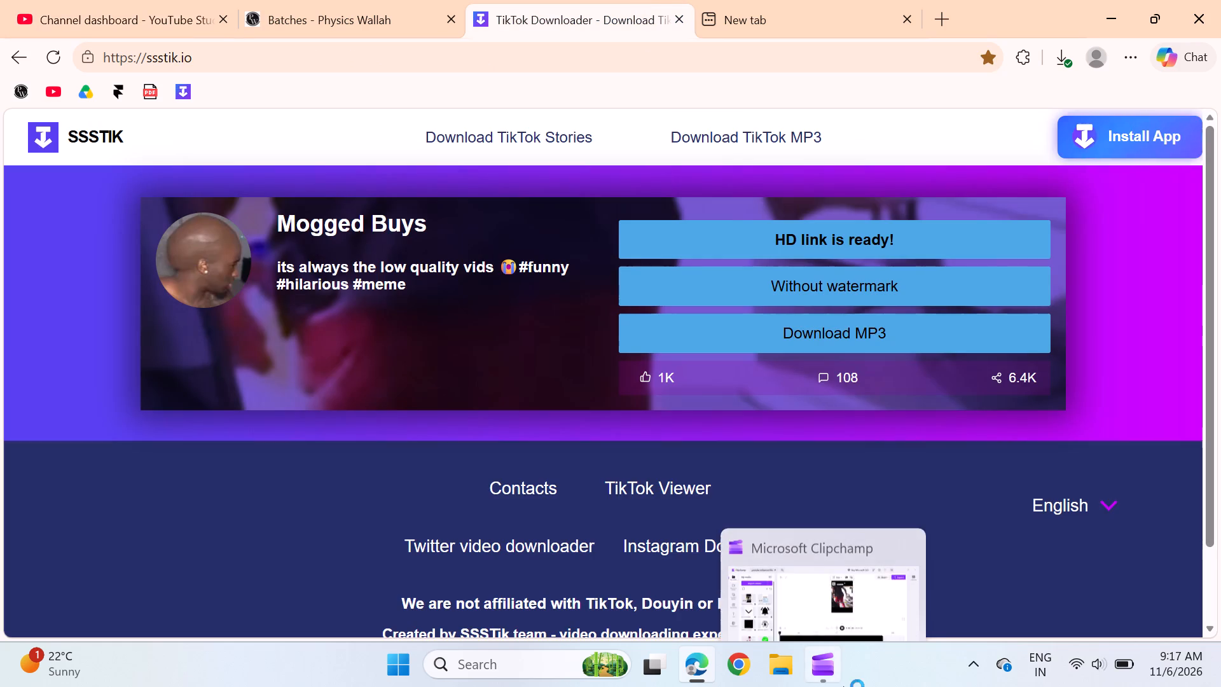
Back in Clipchamp, crop the black bands off the top and bottom of the new meme clip.
left_click(832, 679)
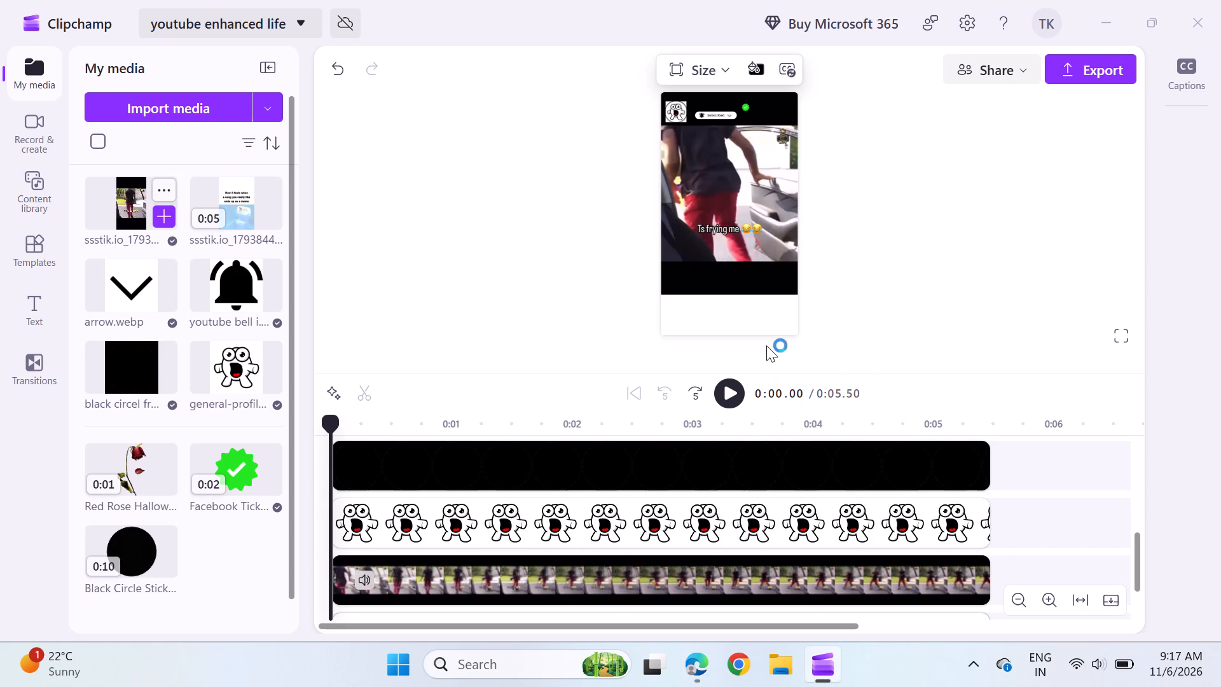
left_click(590, 567)
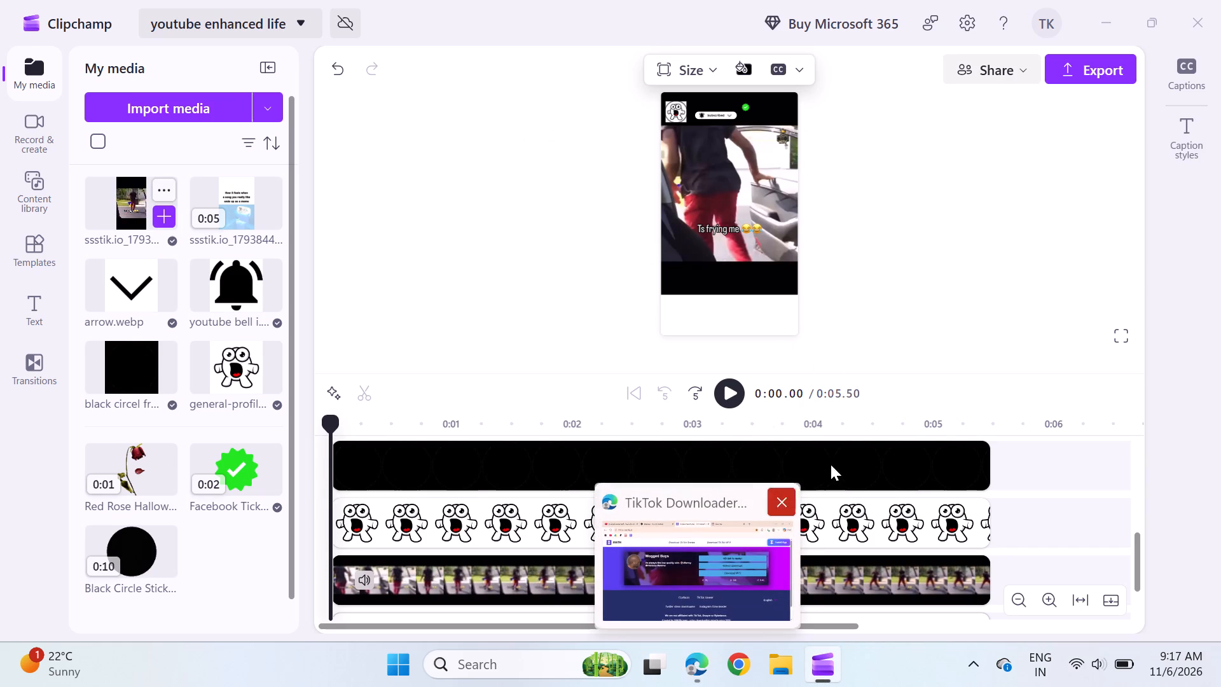
left_click(874, 568)
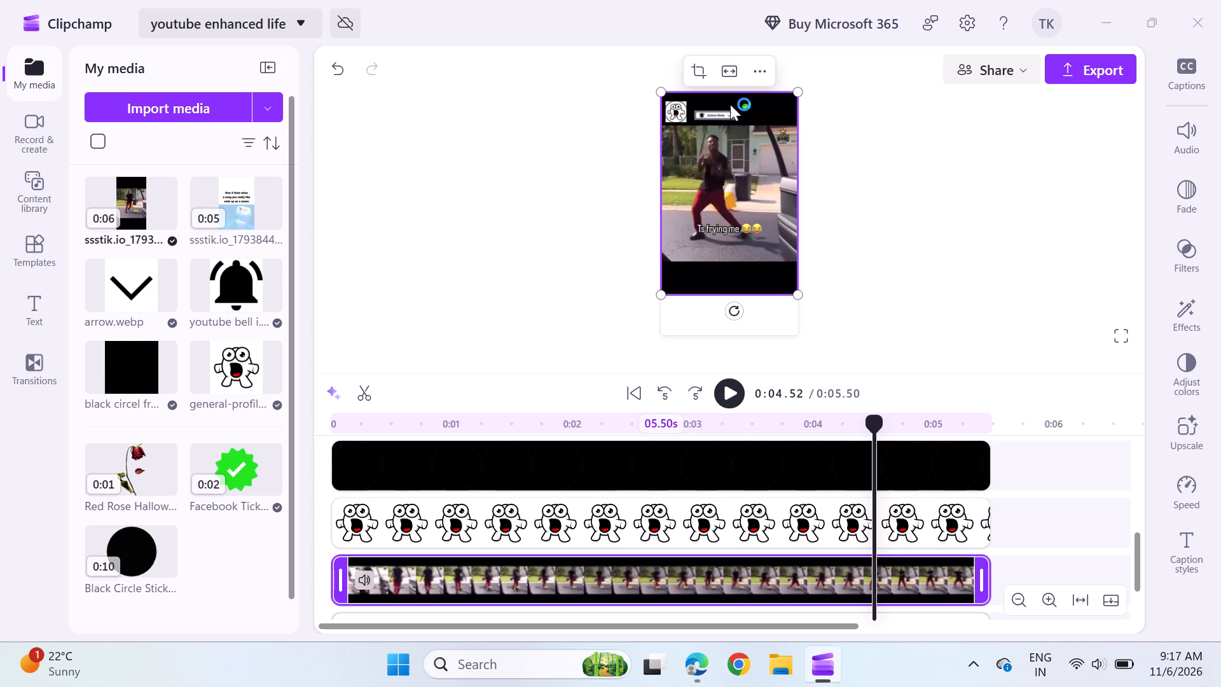
left_click(704, 69)
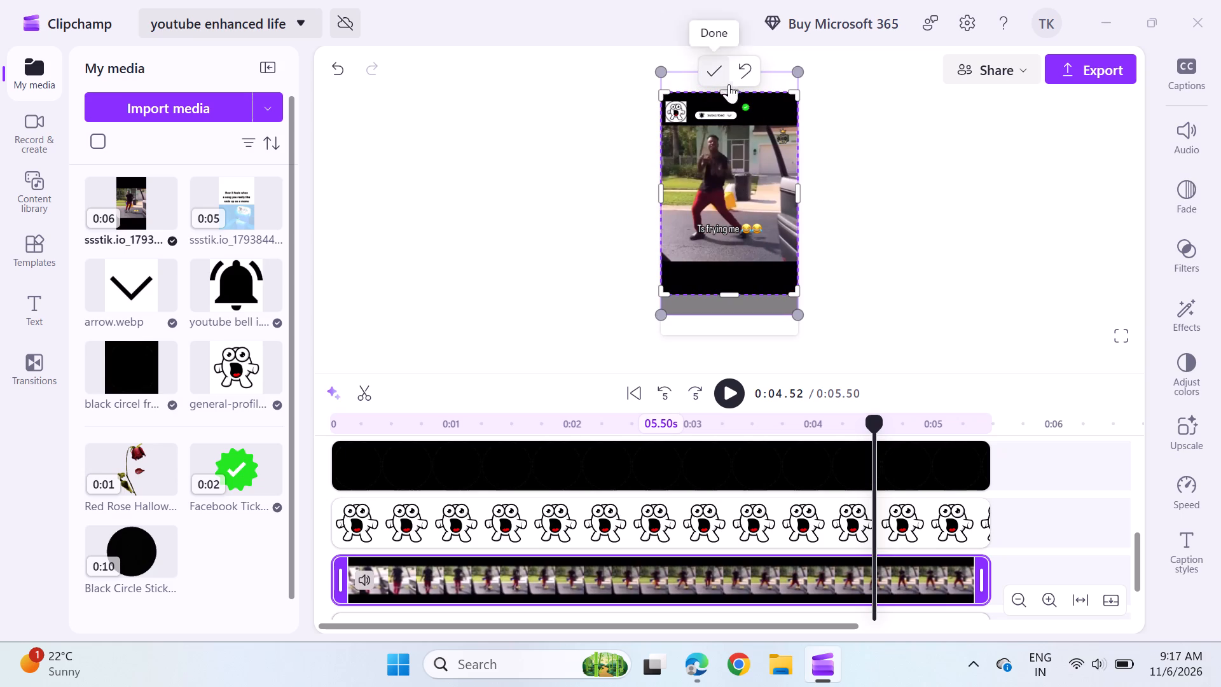
left_click_drag(730, 93, 731, 121)
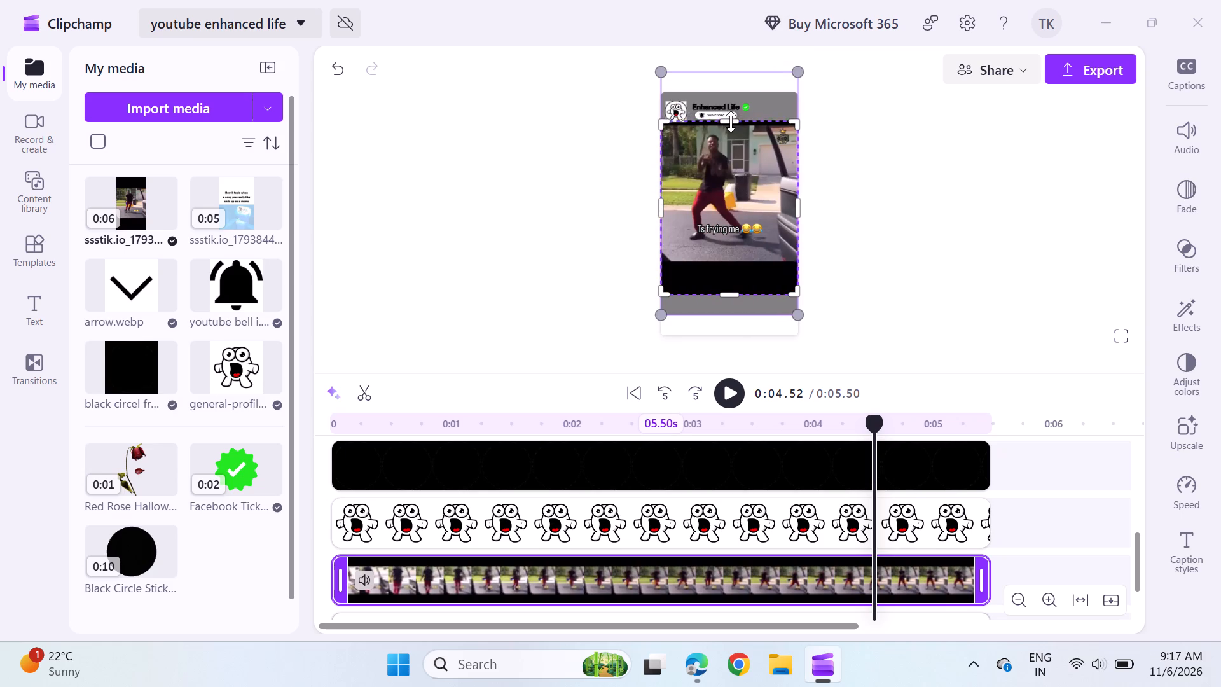
left_click_drag(731, 121, 731, 123)
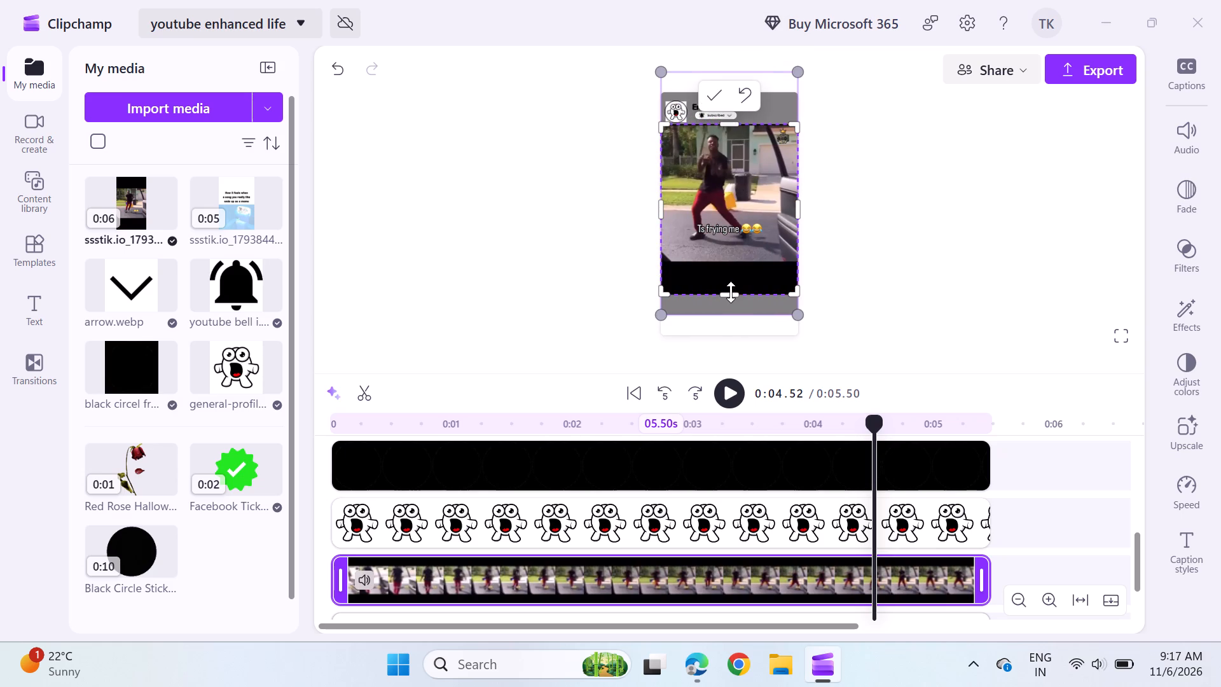
left_click_drag(731, 292, 736, 258)
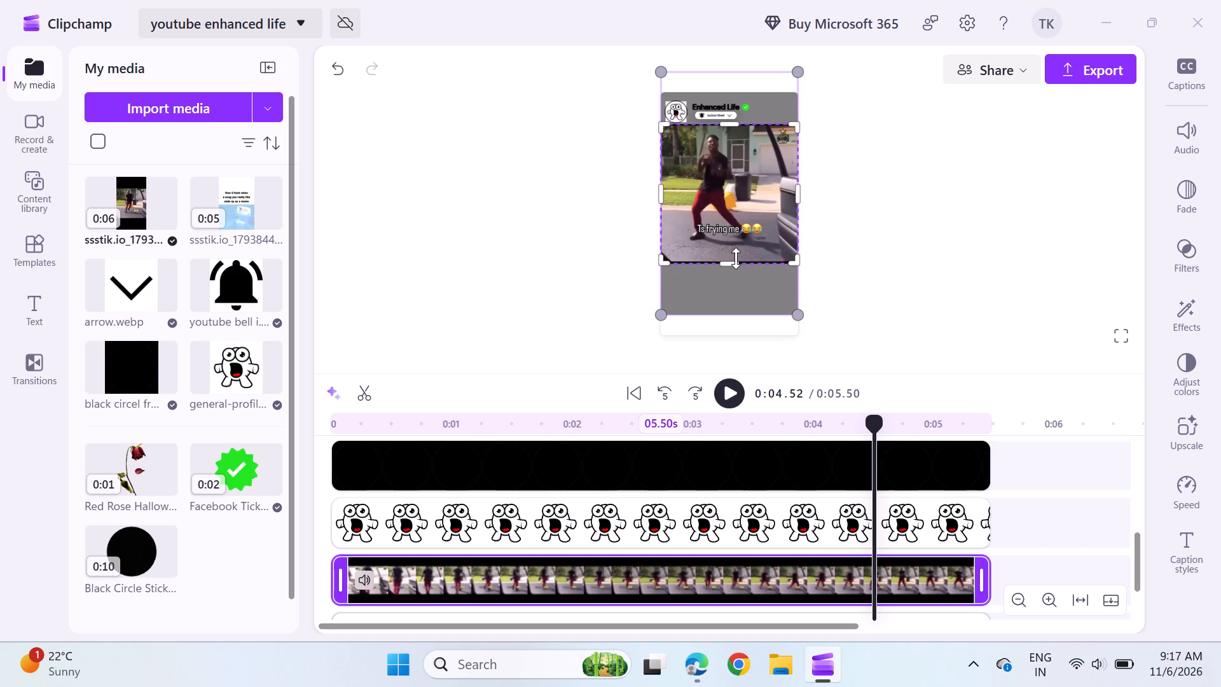
left_click_drag(736, 258, 736, 256)
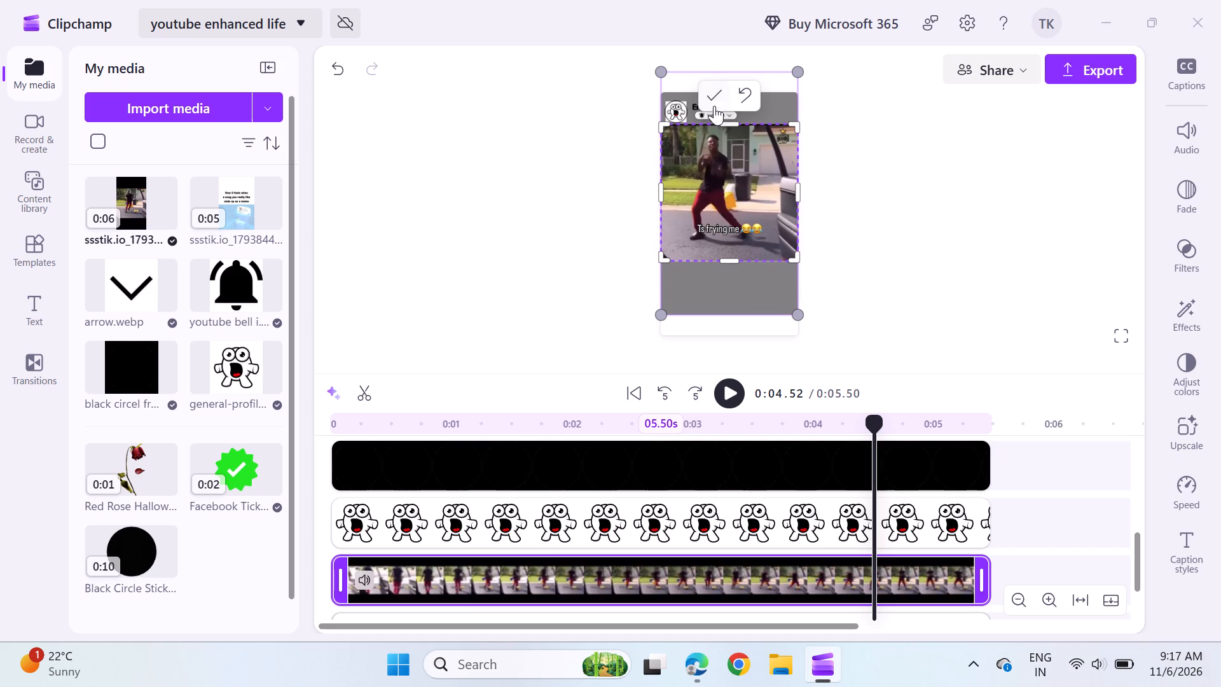
left_click(714, 103)
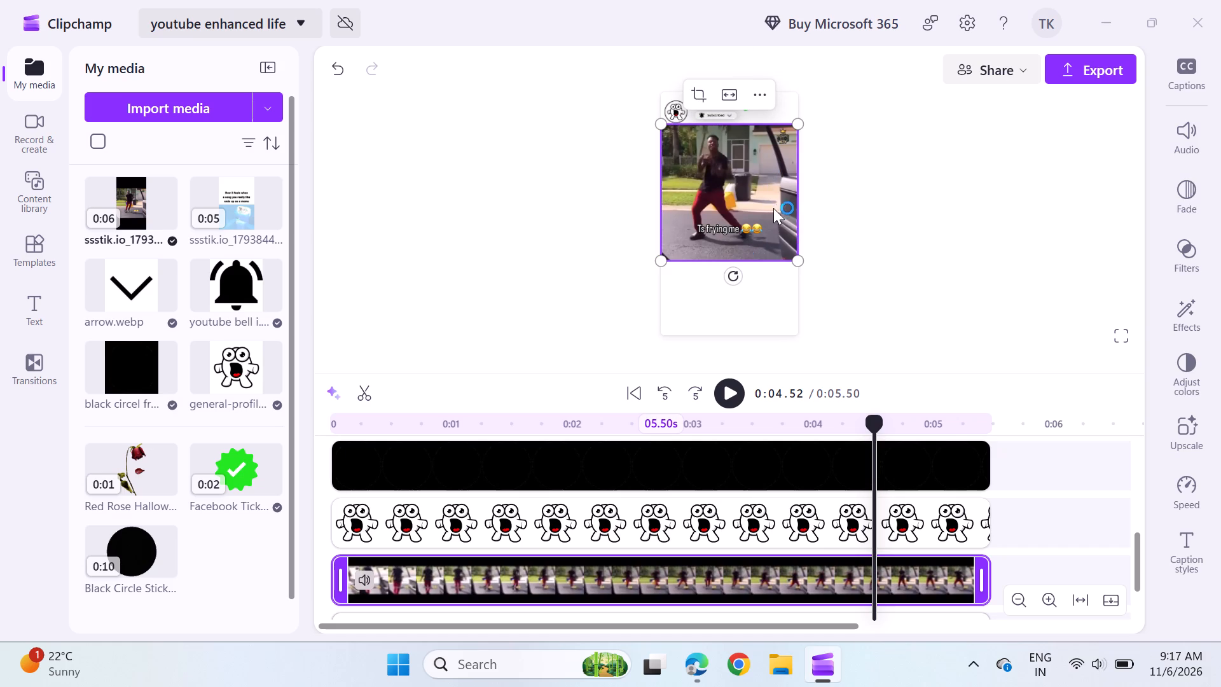
Move the cropped meme clip down in the frame, centred horizontally, leaving caption space beneath the Enhanced Life header.
left_click_drag(775, 205, 772, 232)
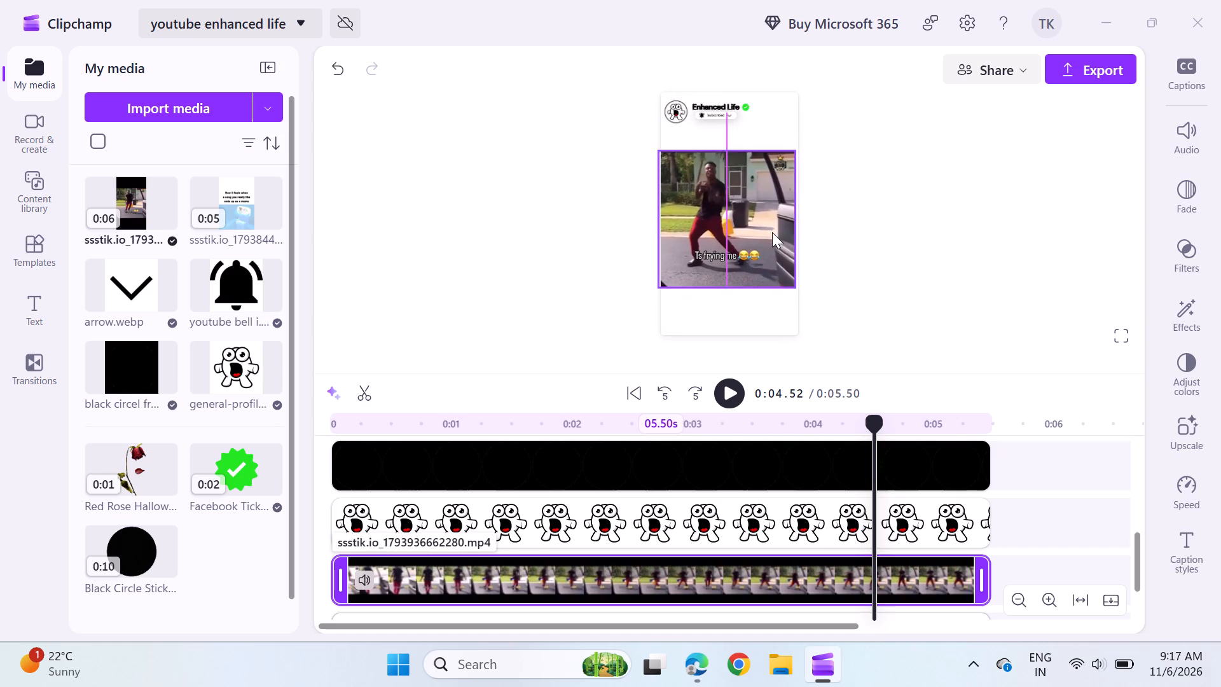
left_click_drag(772, 232, 774, 238)
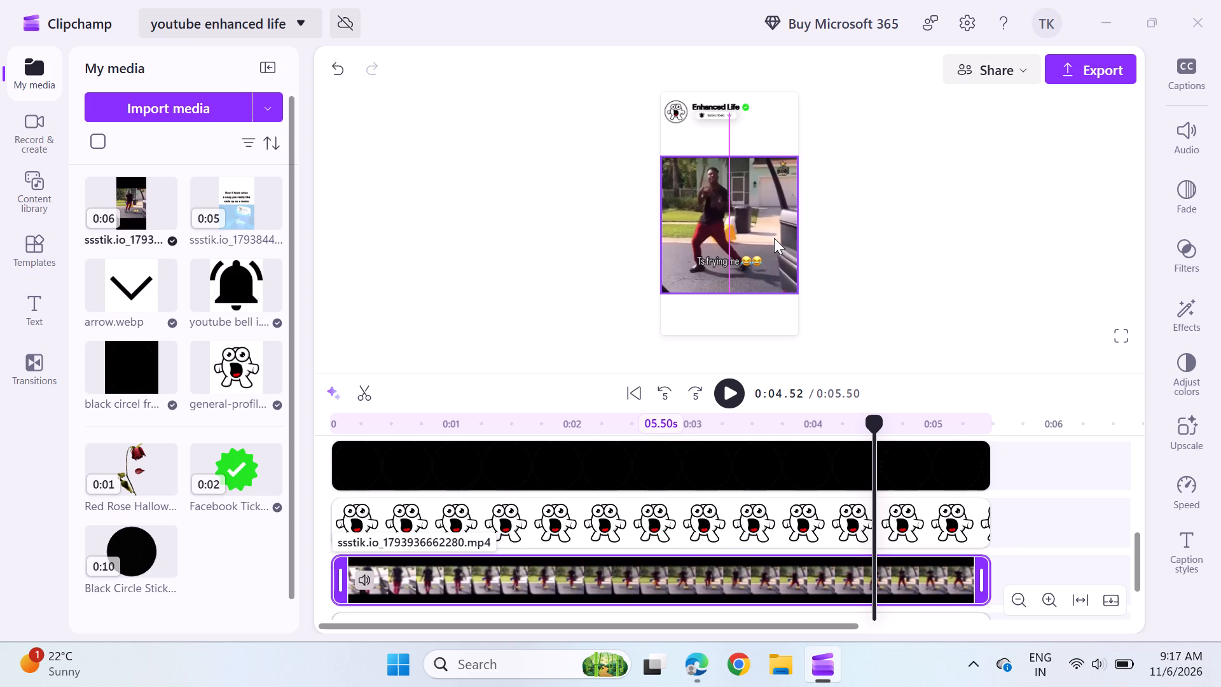
left_click_drag(774, 238, 774, 246)
left_click(896, 315)
Add a plain text clip at the start of the timeline, on a new track just below the Enhanced Life title.
scroll(758, 528, "up", 1)
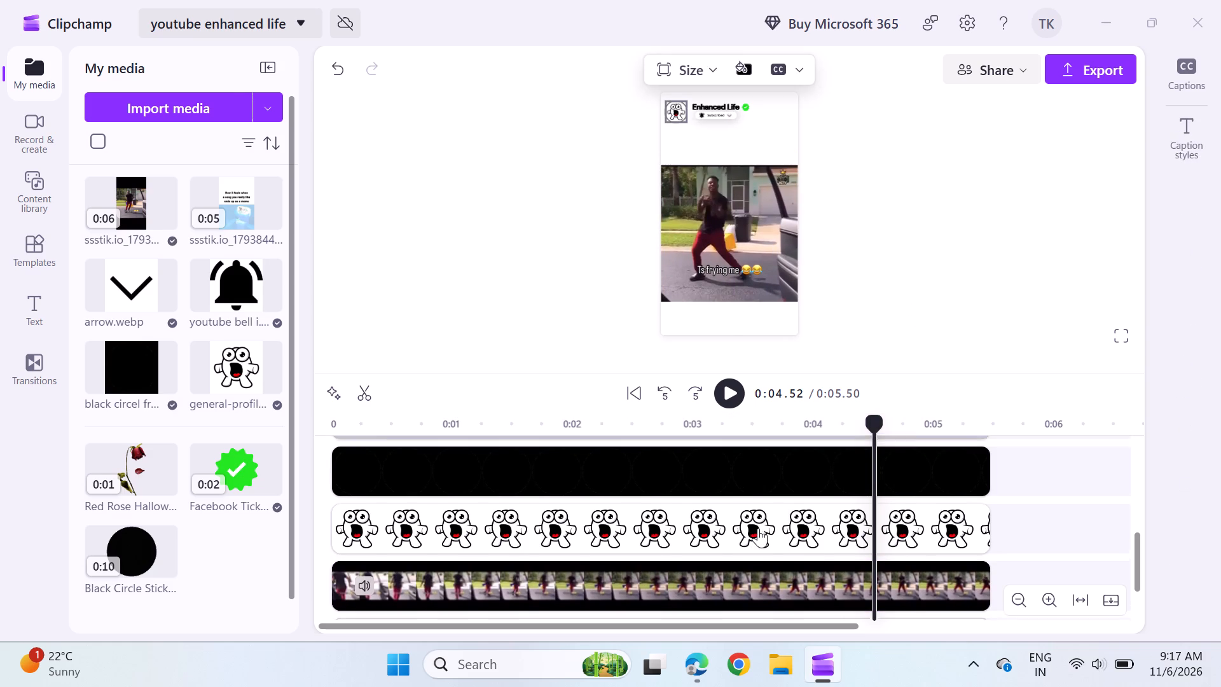
scroll(758, 528, "up", 1)
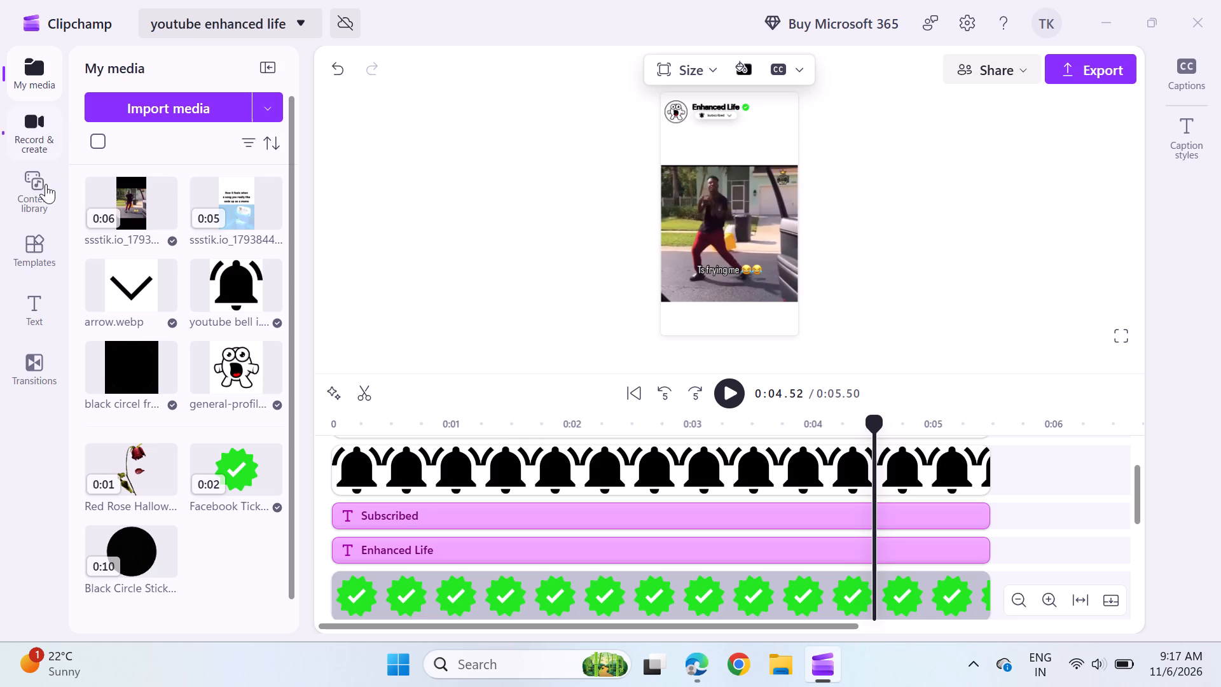
left_click(38, 295)
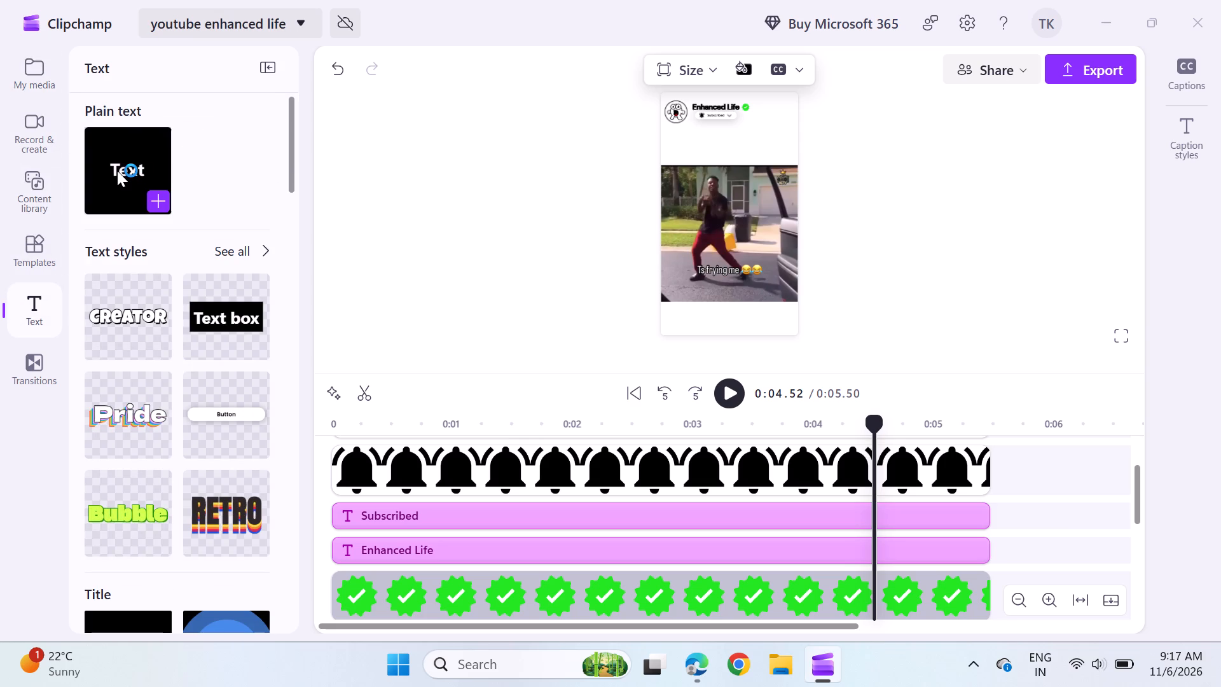
left_click_drag(116, 163, 165, 240)
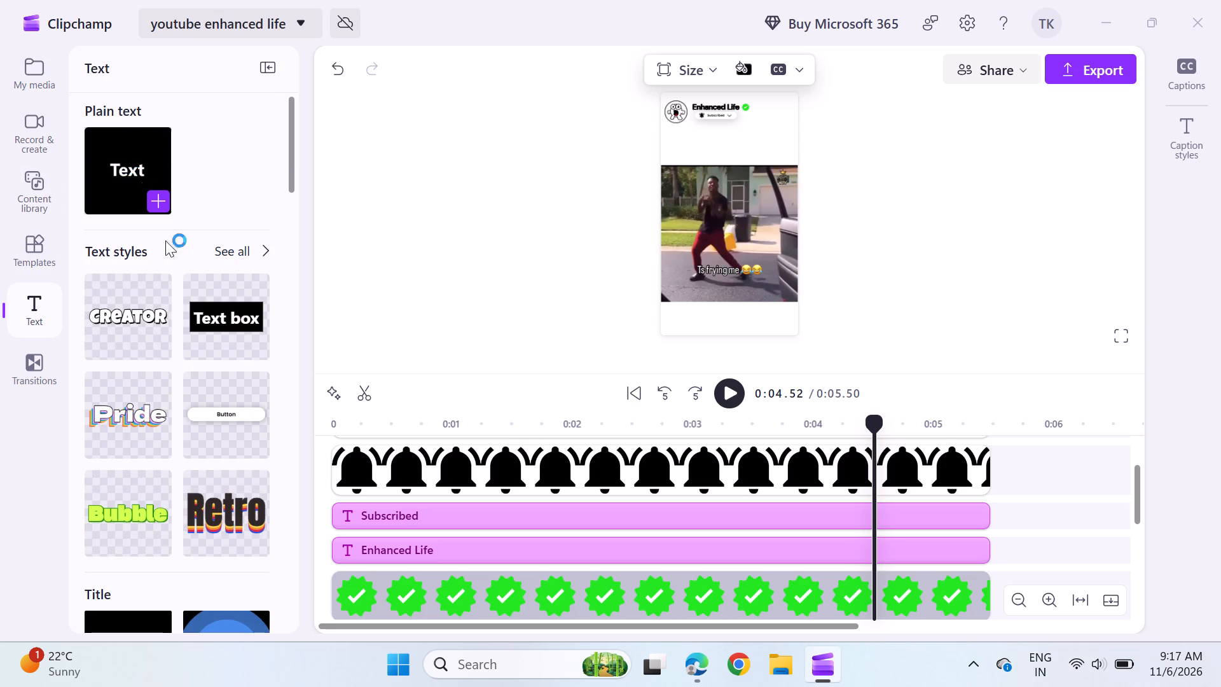
left_click_drag(165, 240, 328, 515)
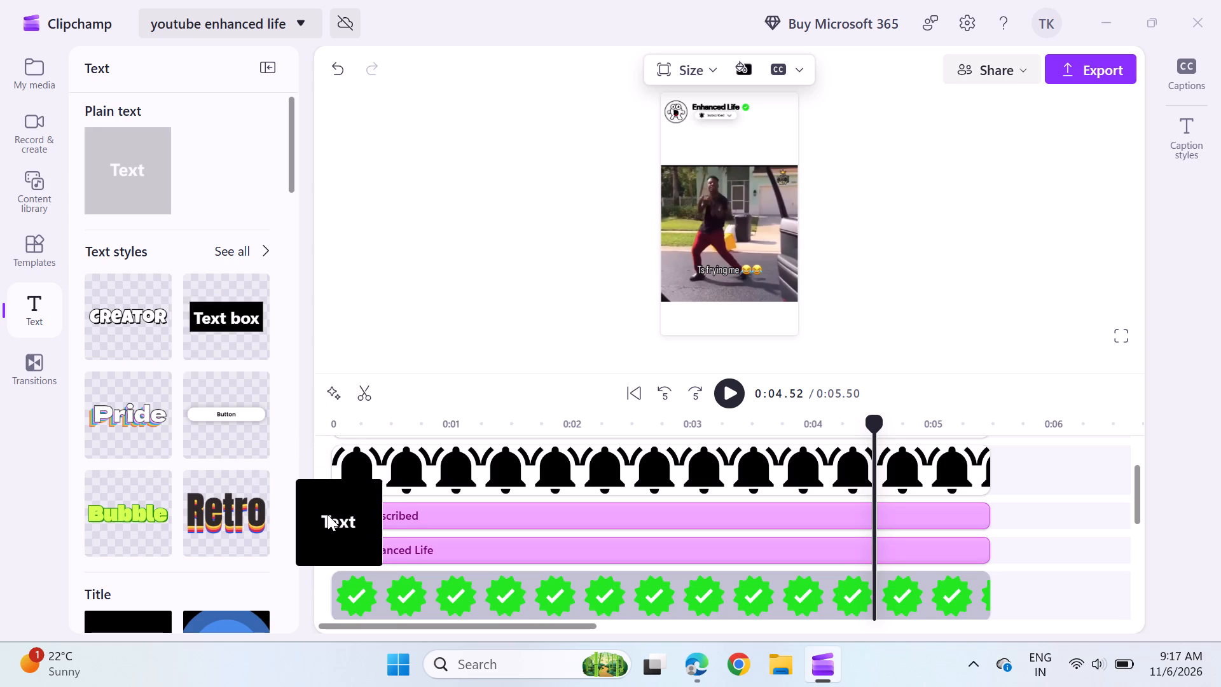
left_click_drag(328, 515, 345, 533)
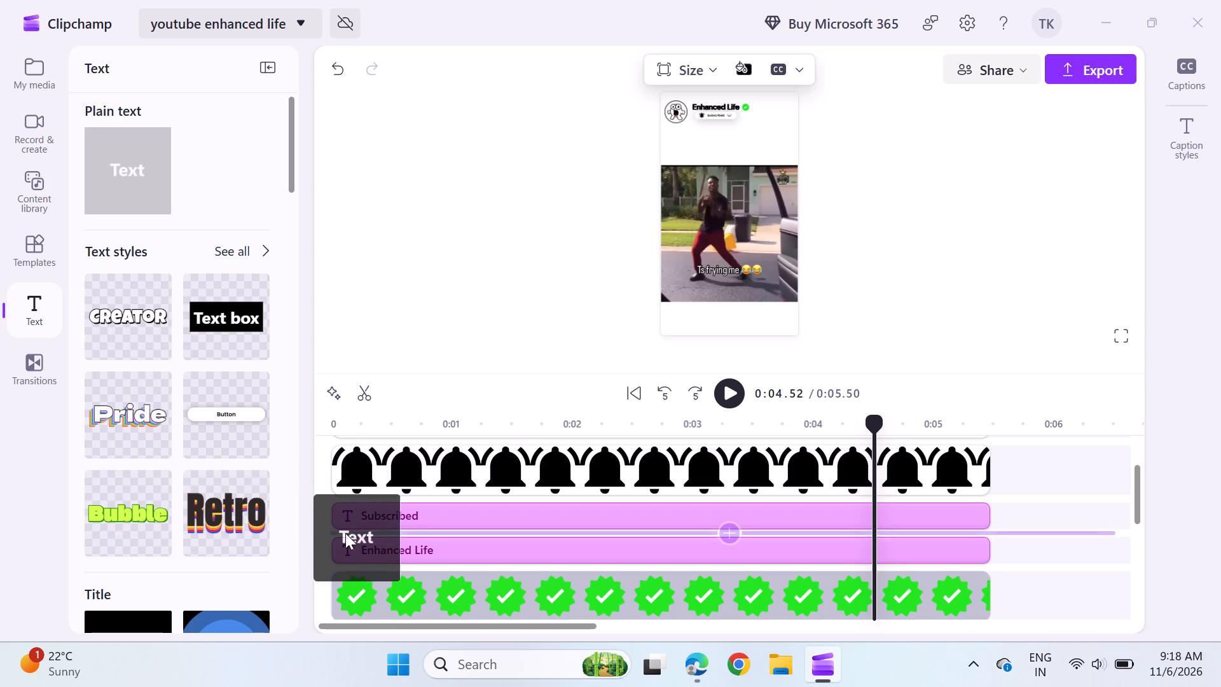
left_click_drag(345, 533, 345, 534)
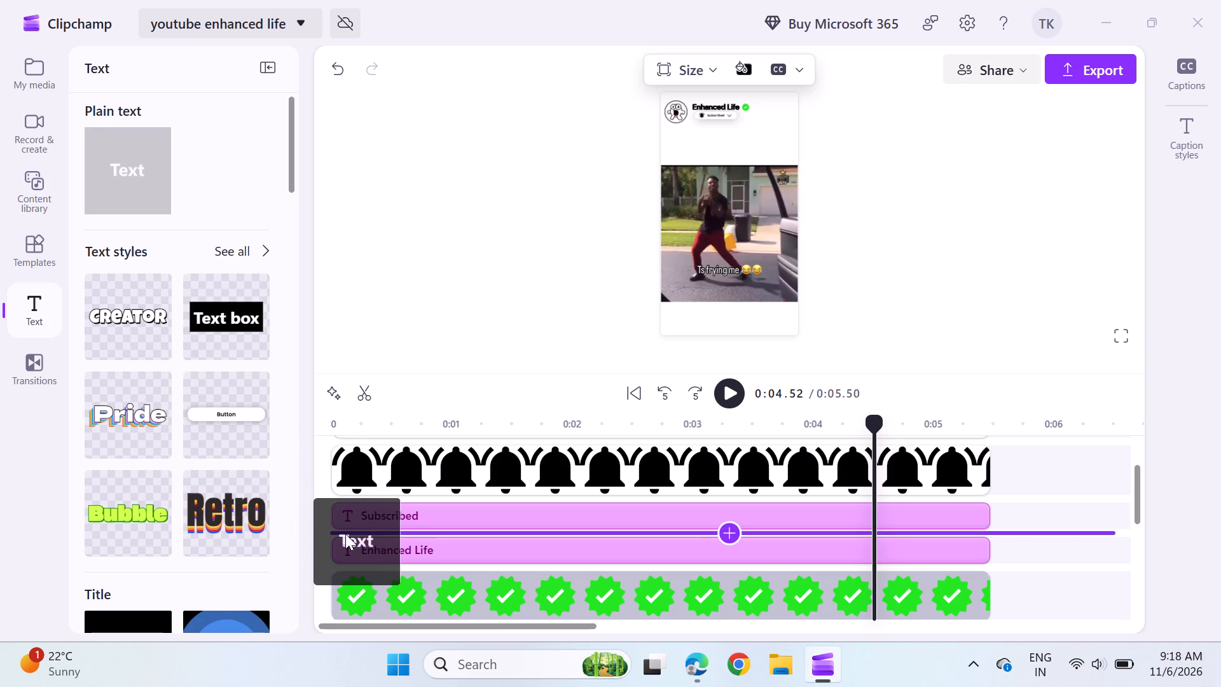
left_click_drag(345, 534, 341, 552)
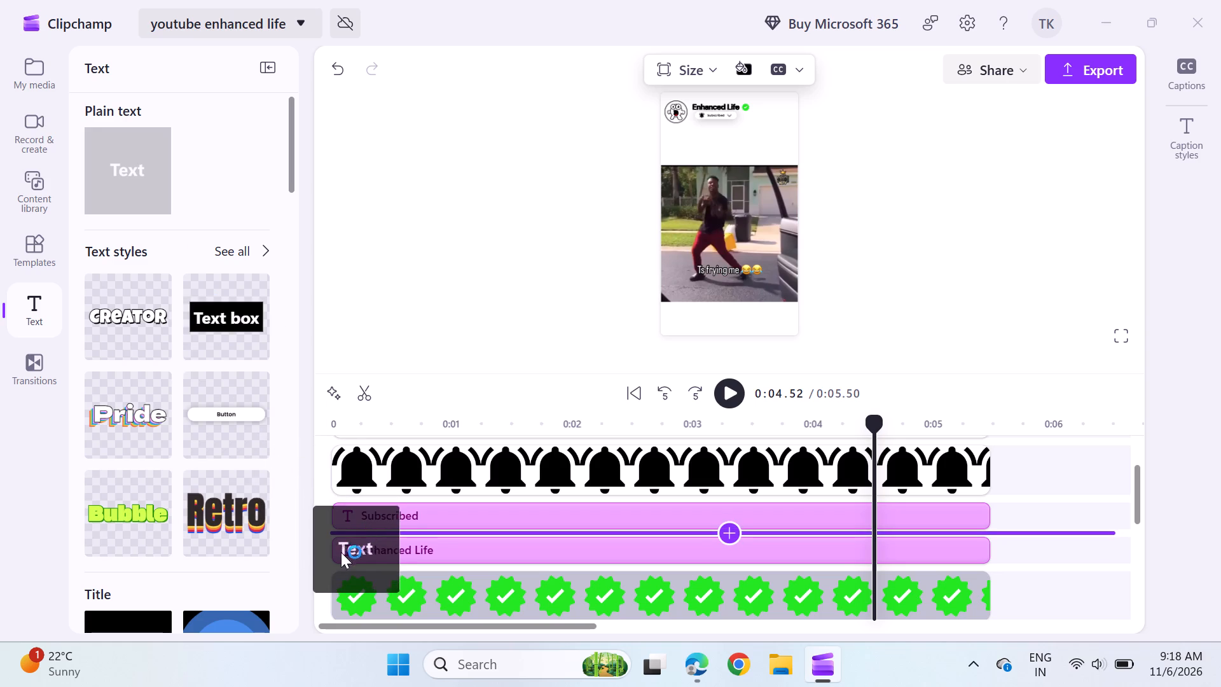
left_click_drag(341, 552, 342, 564)
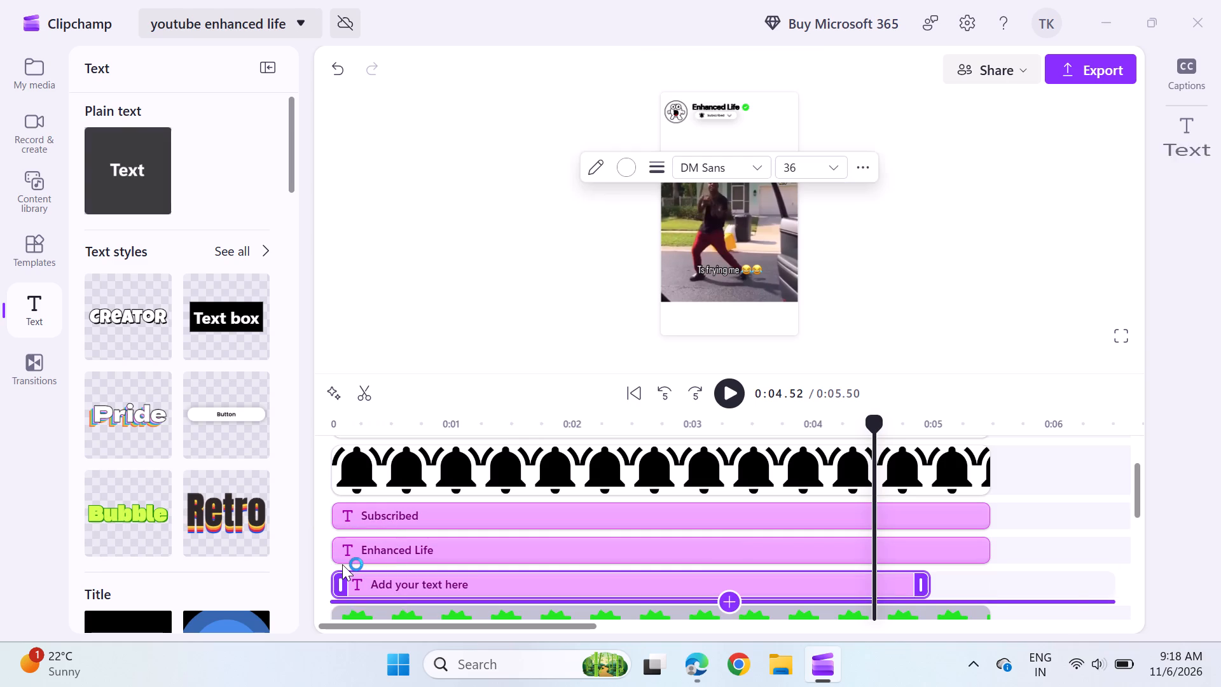
Replace the placeholder text with "Why are you doing this" and widen its text box to fit one line.
left_click(730, 203)
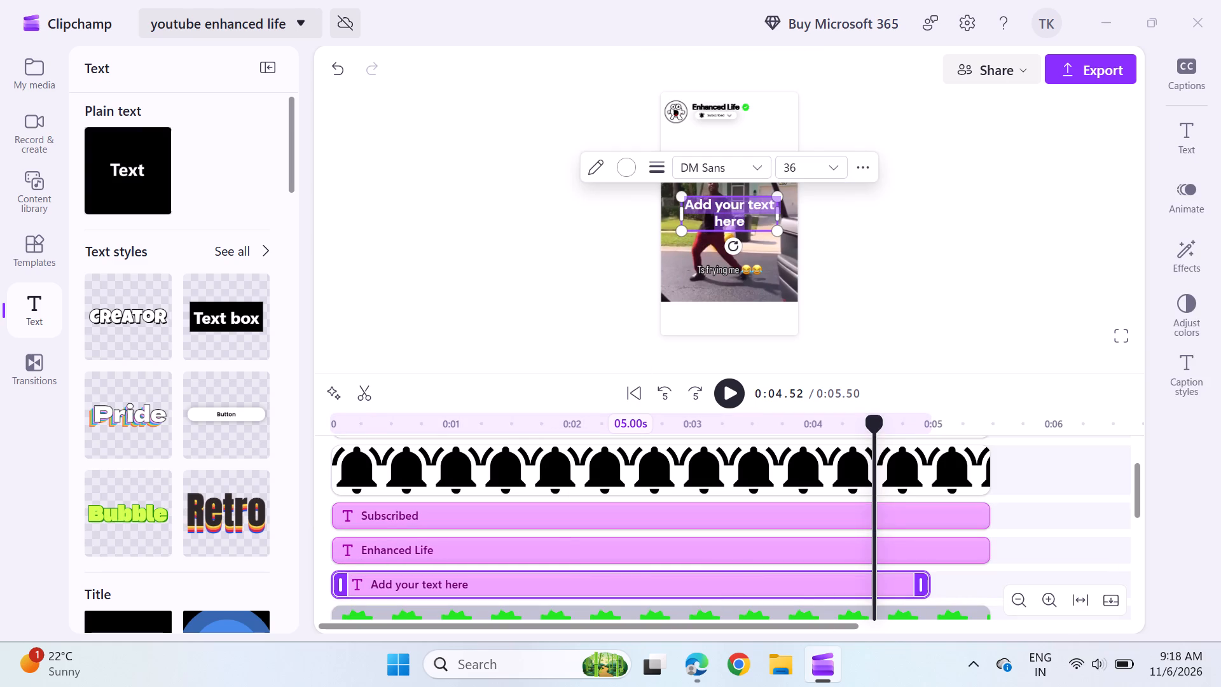
key("BackSpace")
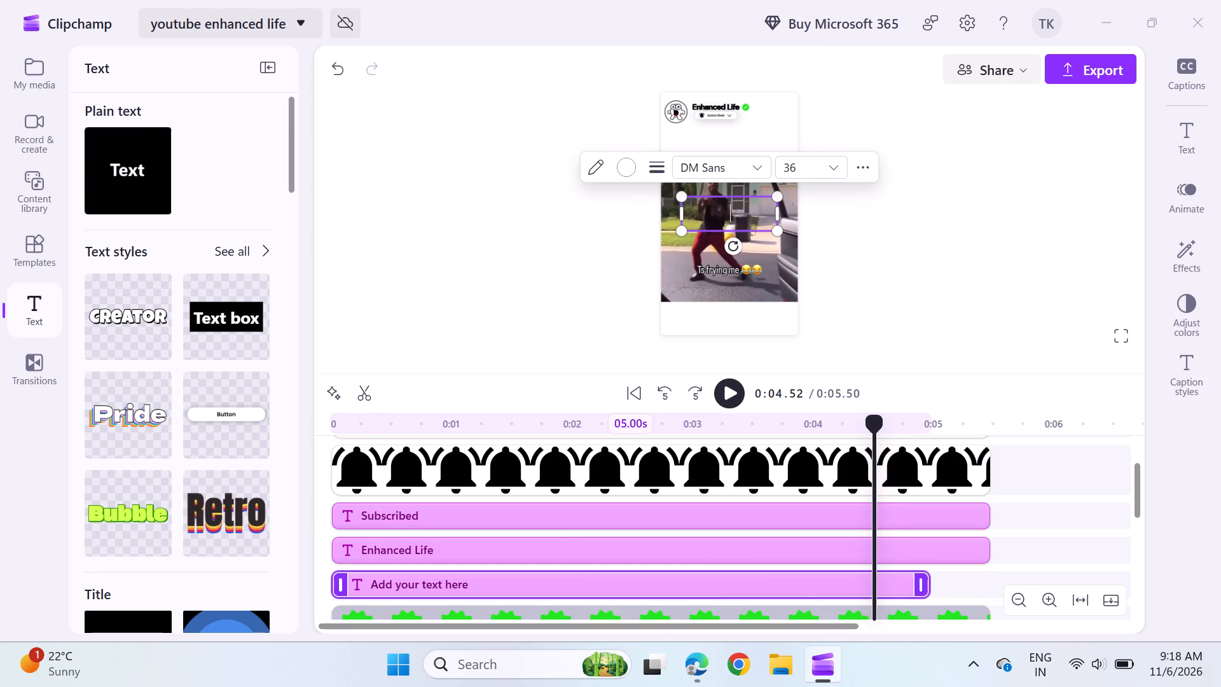
type("Why")
key("space")
type("are t")
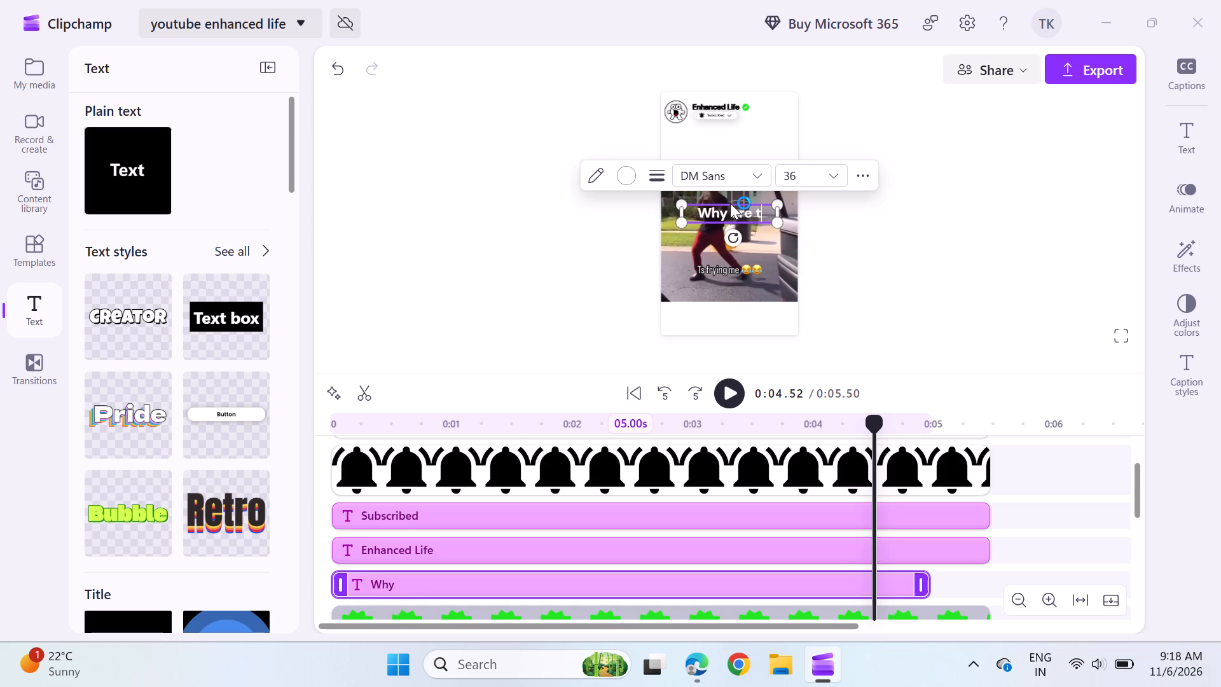
key("BackSpace")
type("you doing this")
left_click_drag(779, 215, 787, 216)
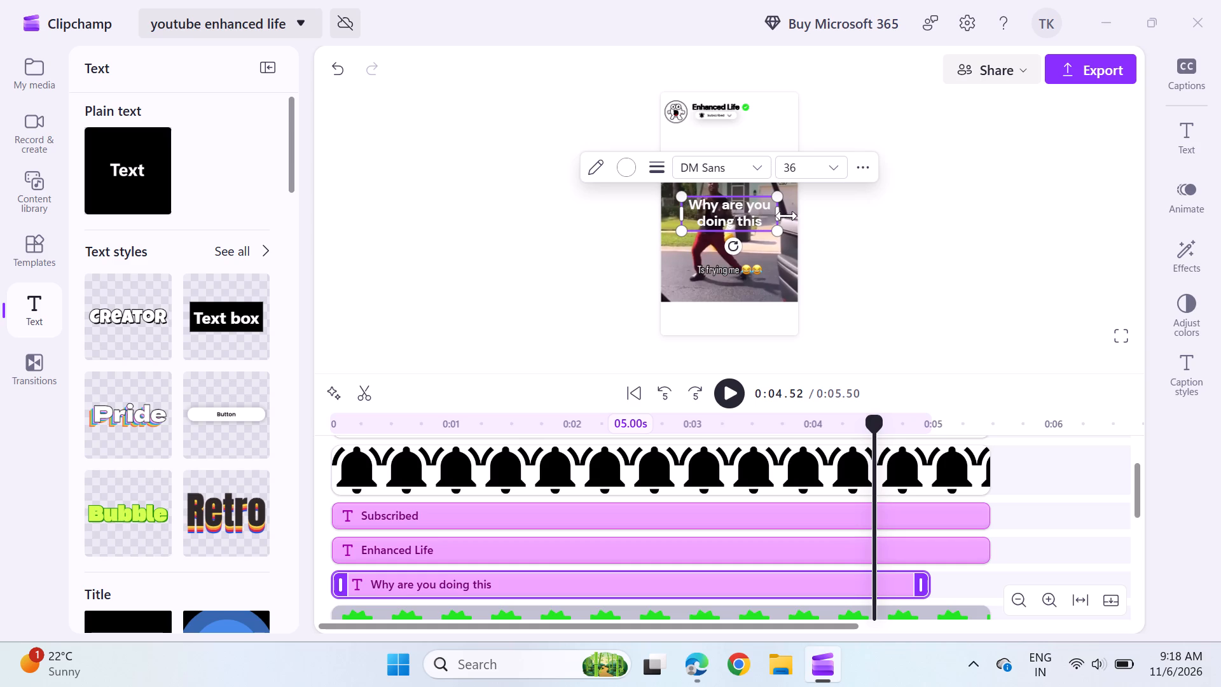
left_click_drag(787, 216, 873, 216)
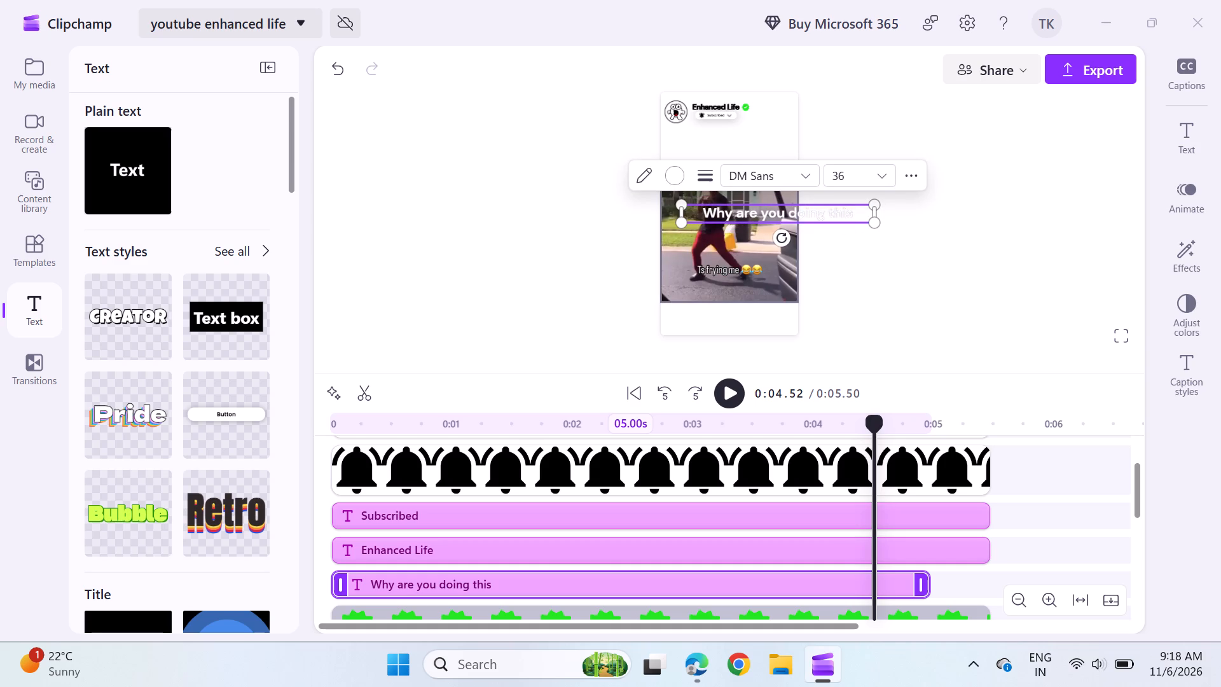
Set the colour of the whole "Why are you doing this" caption to black.
left_click(677, 183)
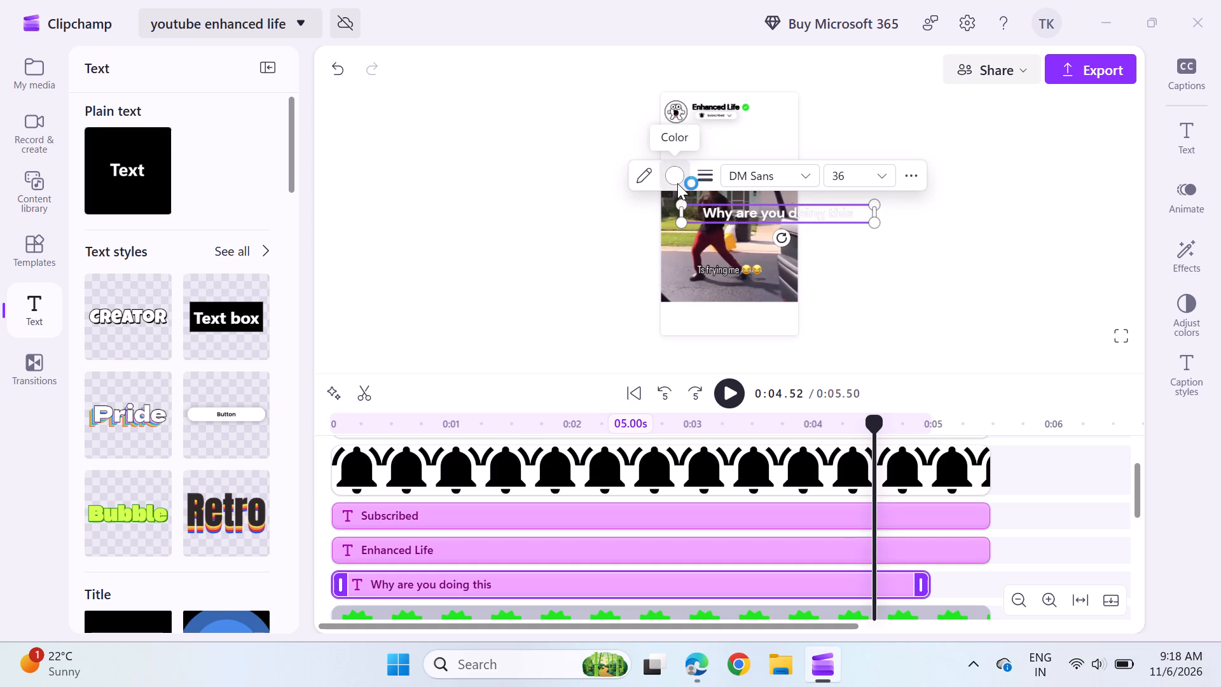
left_click(604, 275)
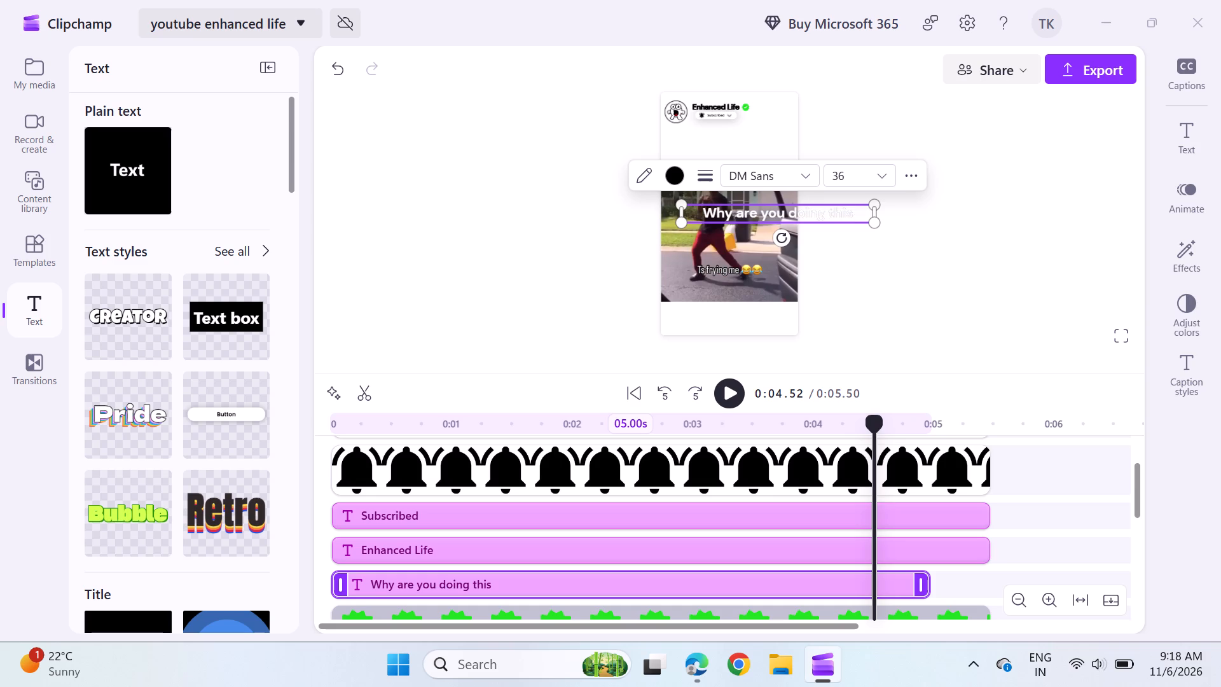
left_click_drag(859, 210, 701, 212)
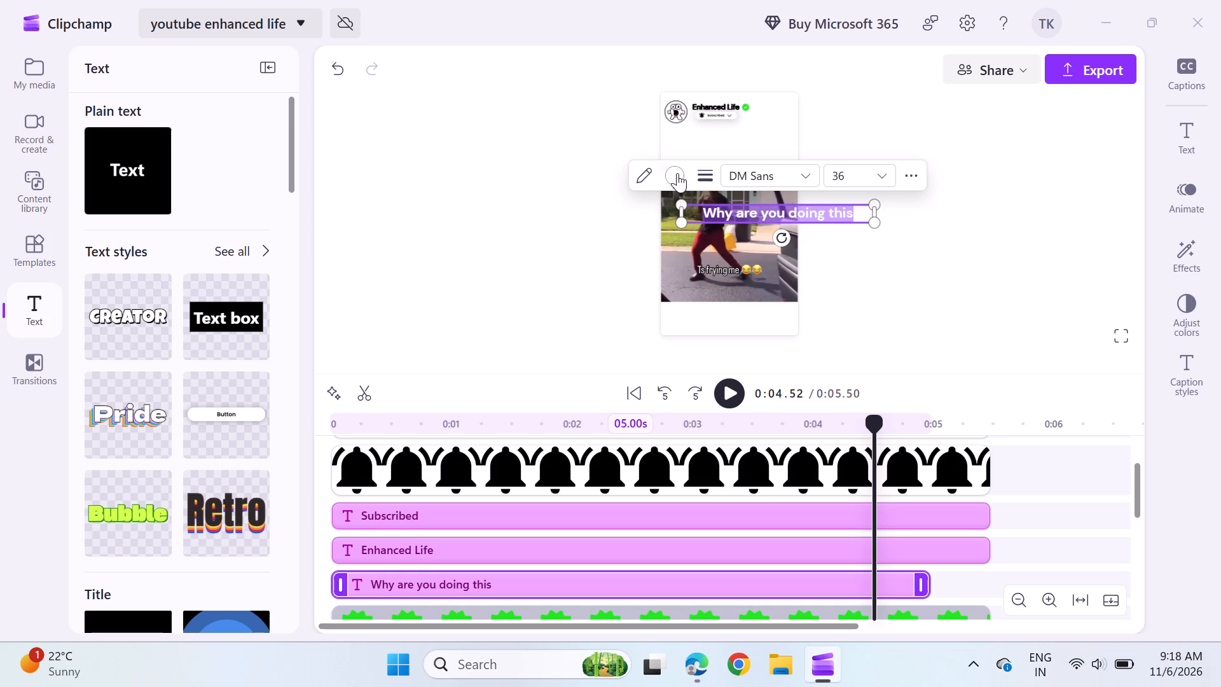
left_click(673, 169)
left_click(608, 273)
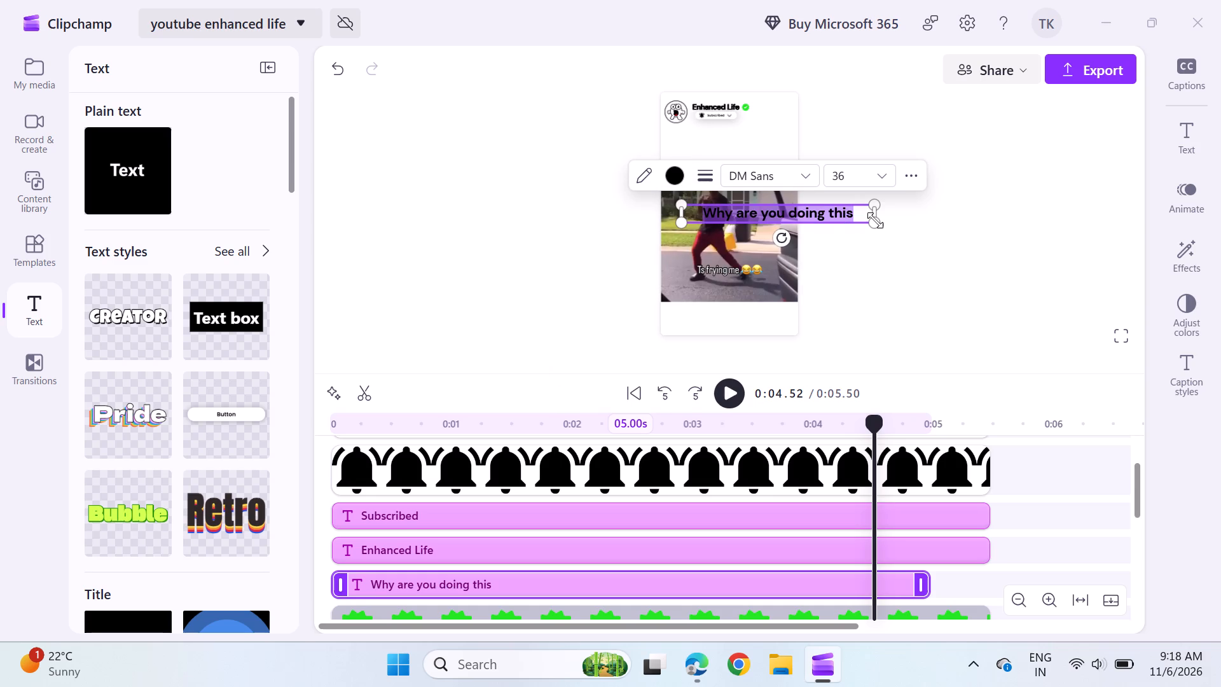
Shrink the caption to about the frame's width and place it in the white space just above the meme clip.
left_click_drag(875, 221, 803, 210)
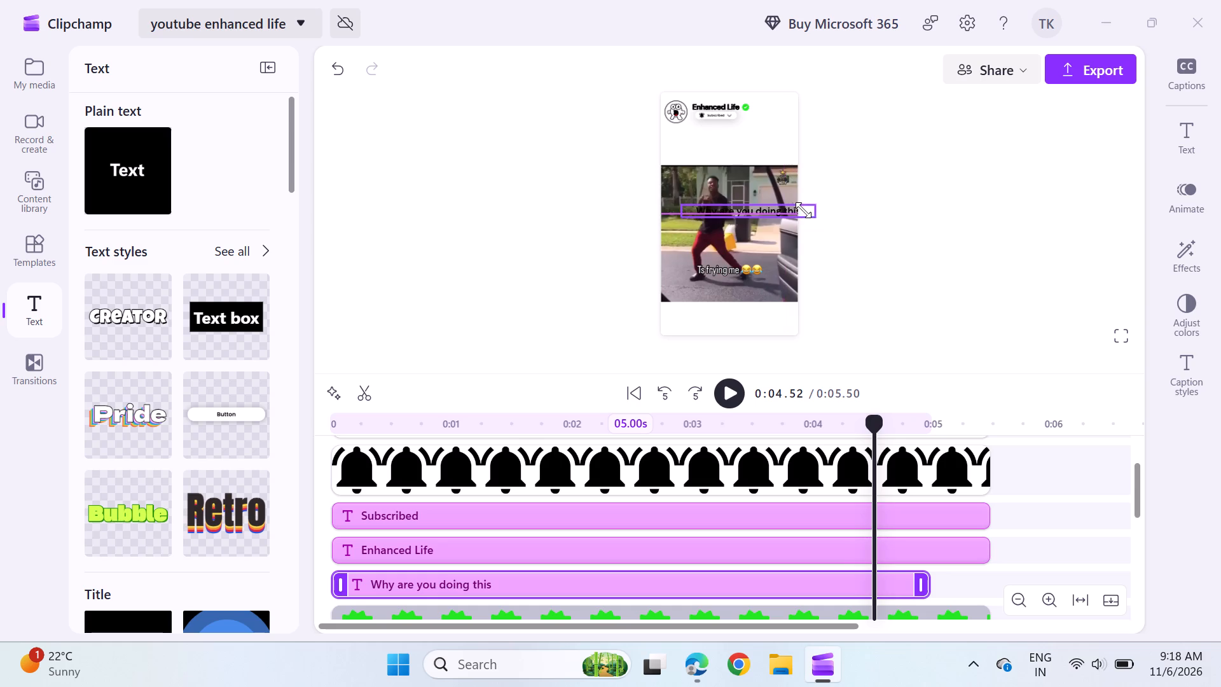
left_click_drag(776, 209, 759, 156)
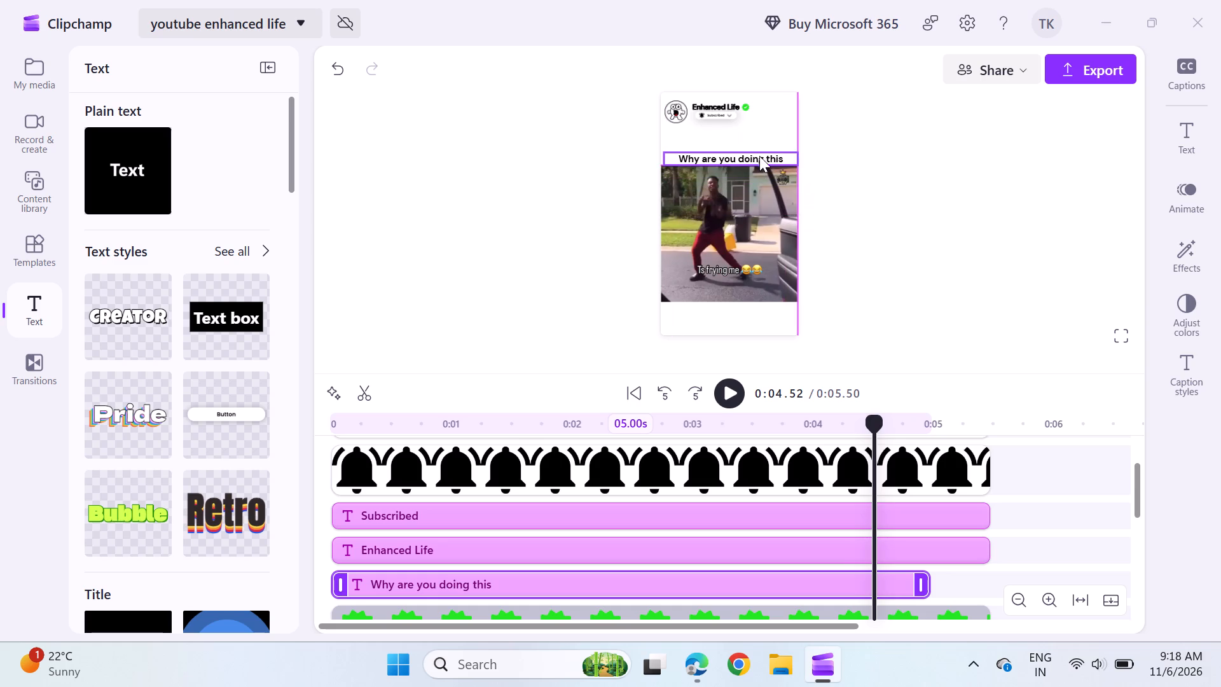
left_click_drag(759, 156, 757, 151)
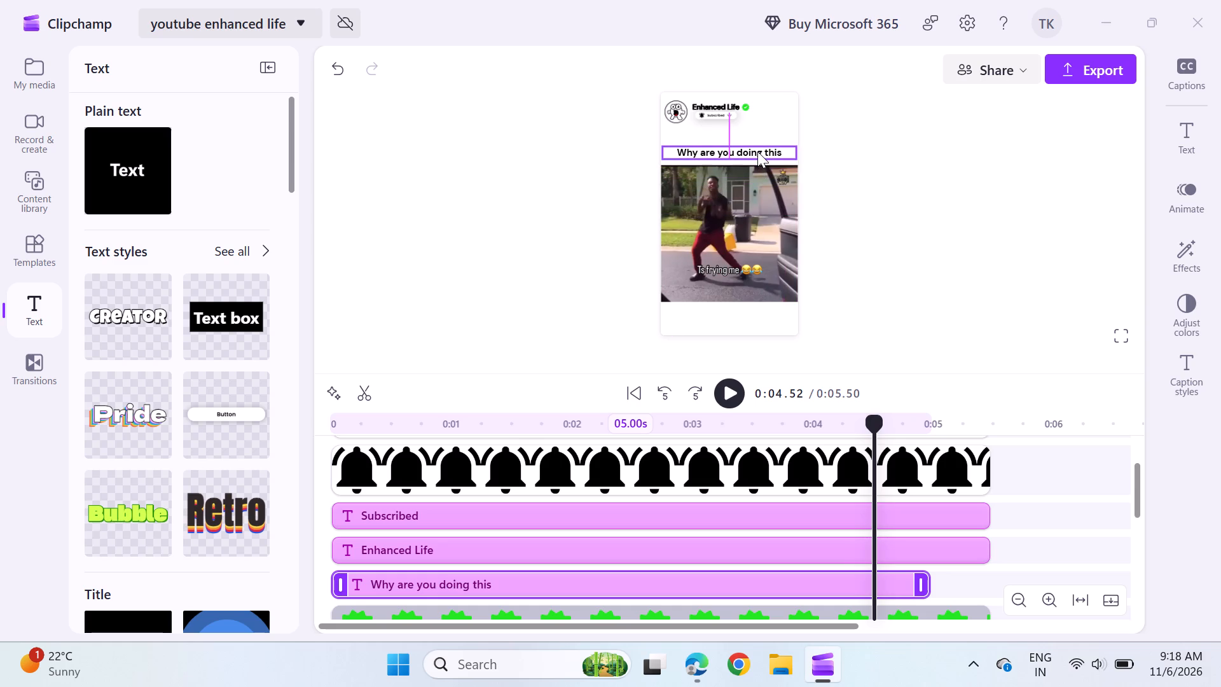
left_click_drag(757, 151, 754, 150)
left_click(881, 254)
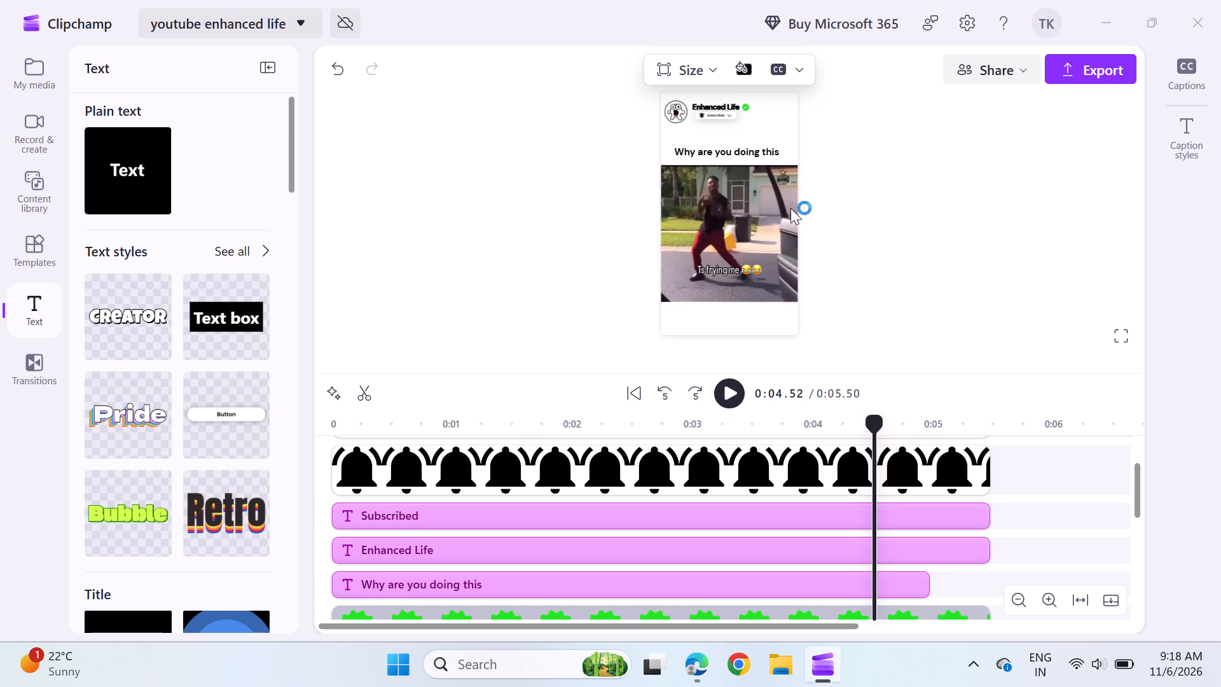
Check the layout in a full-screen preview and play the Short from the start to review the caption and clip.
left_click(1122, 328)
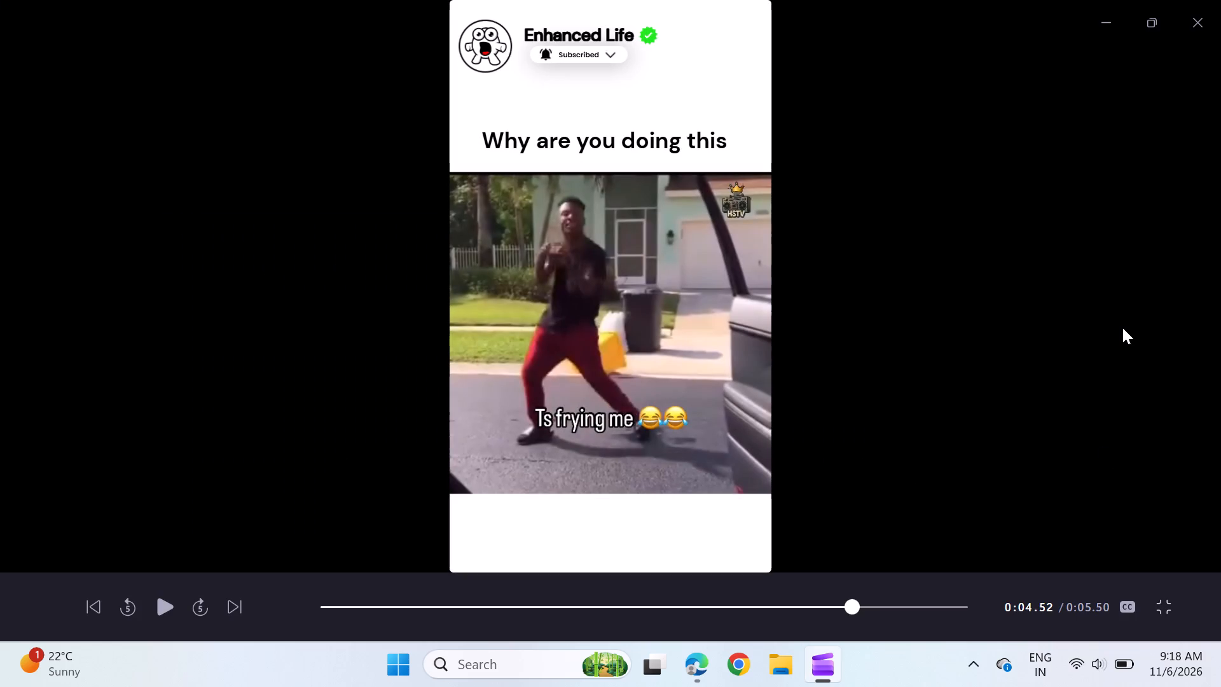
left_click(1160, 597)
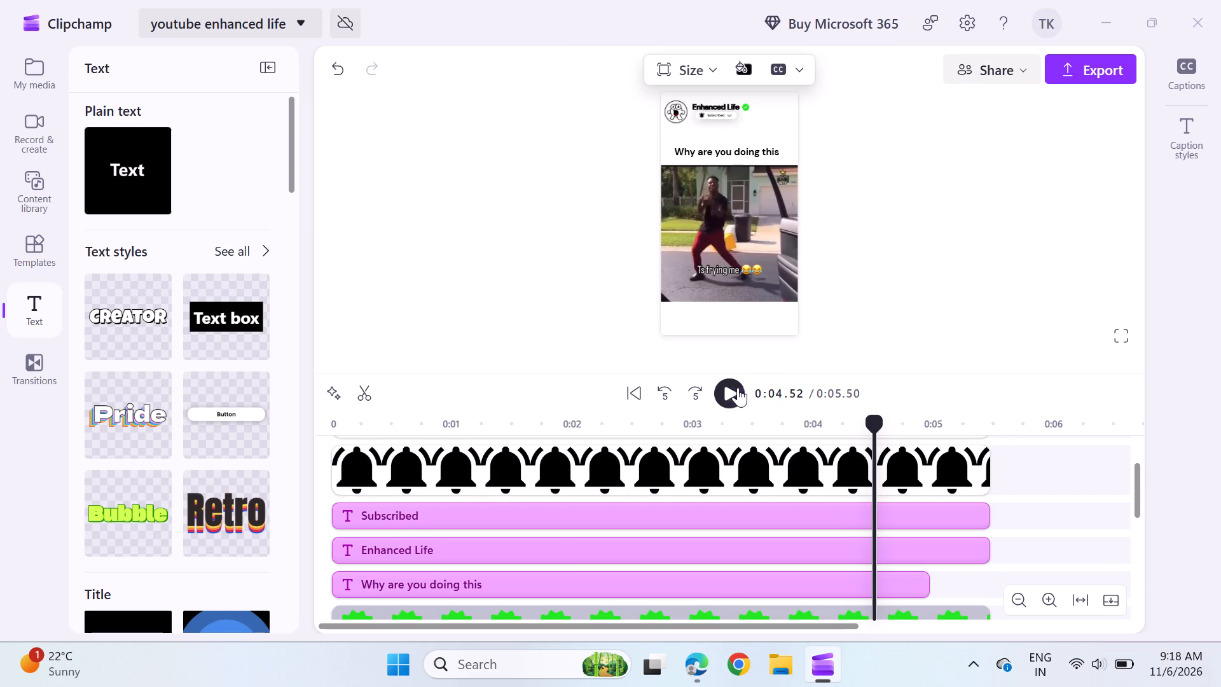
left_click(737, 388)
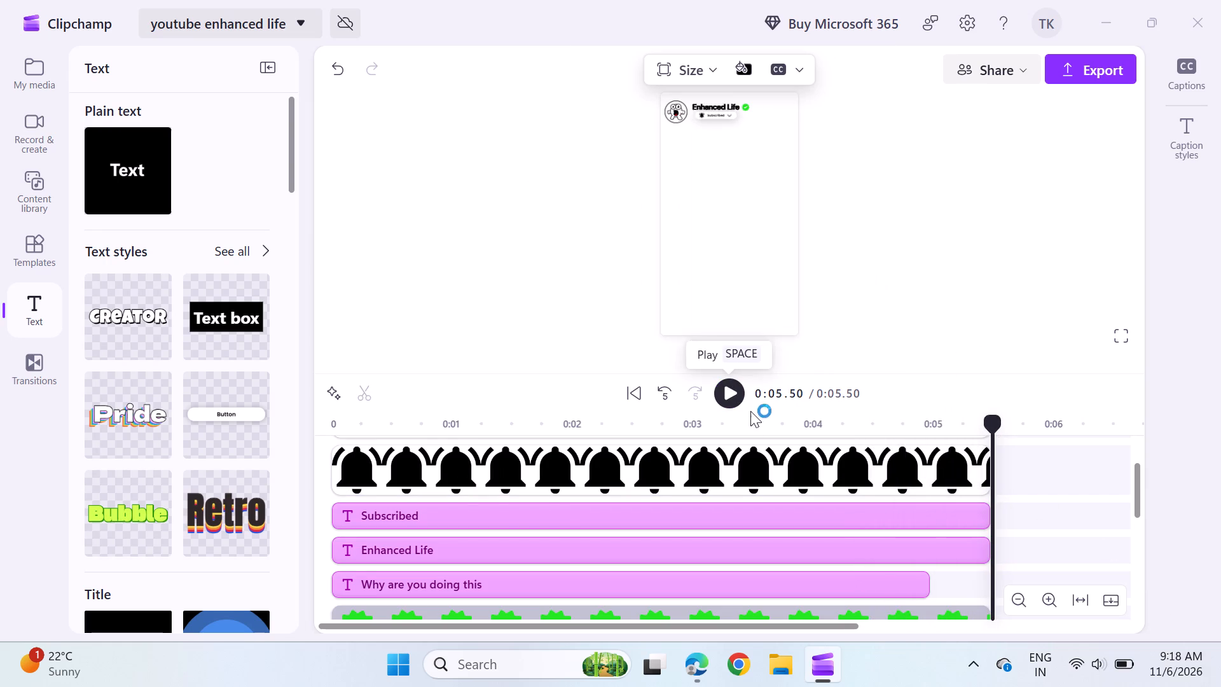
left_click(335, 418)
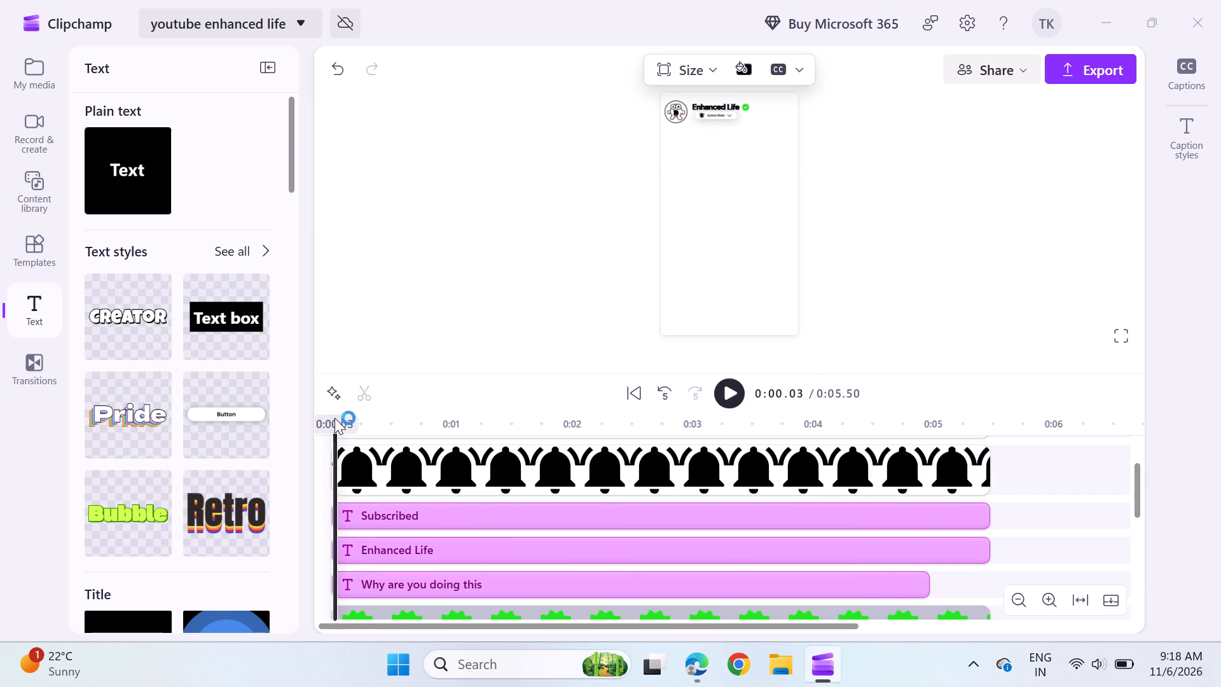
left_click(721, 387)
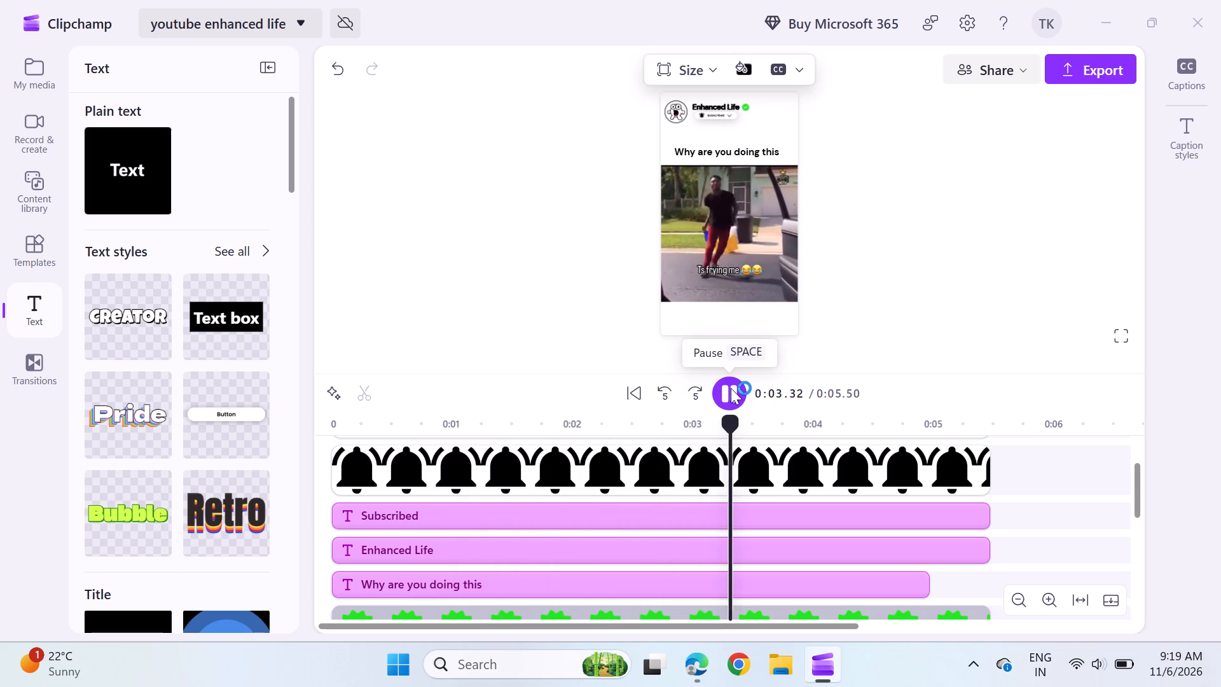
left_click(731, 388)
Extend the end of the meme clip on the timeline to 6.83 s and play back the added part.
scroll(731, 388, "down", 1)
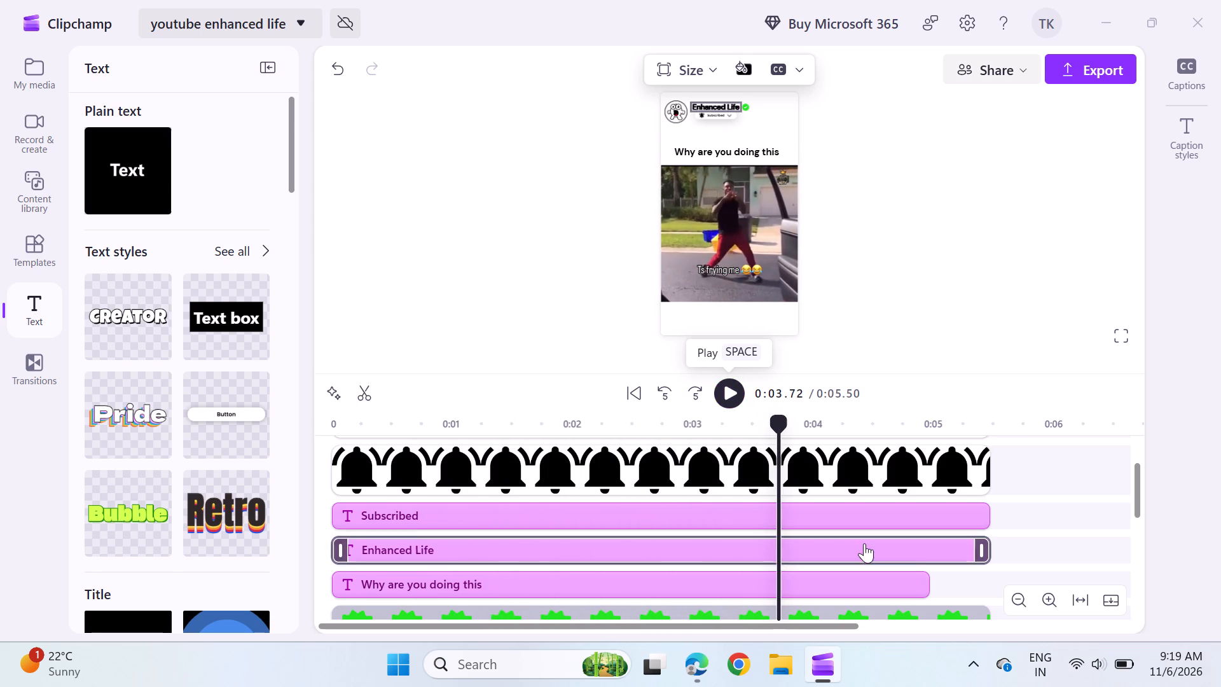
scroll(864, 543, "down", 1)
left_click(942, 541)
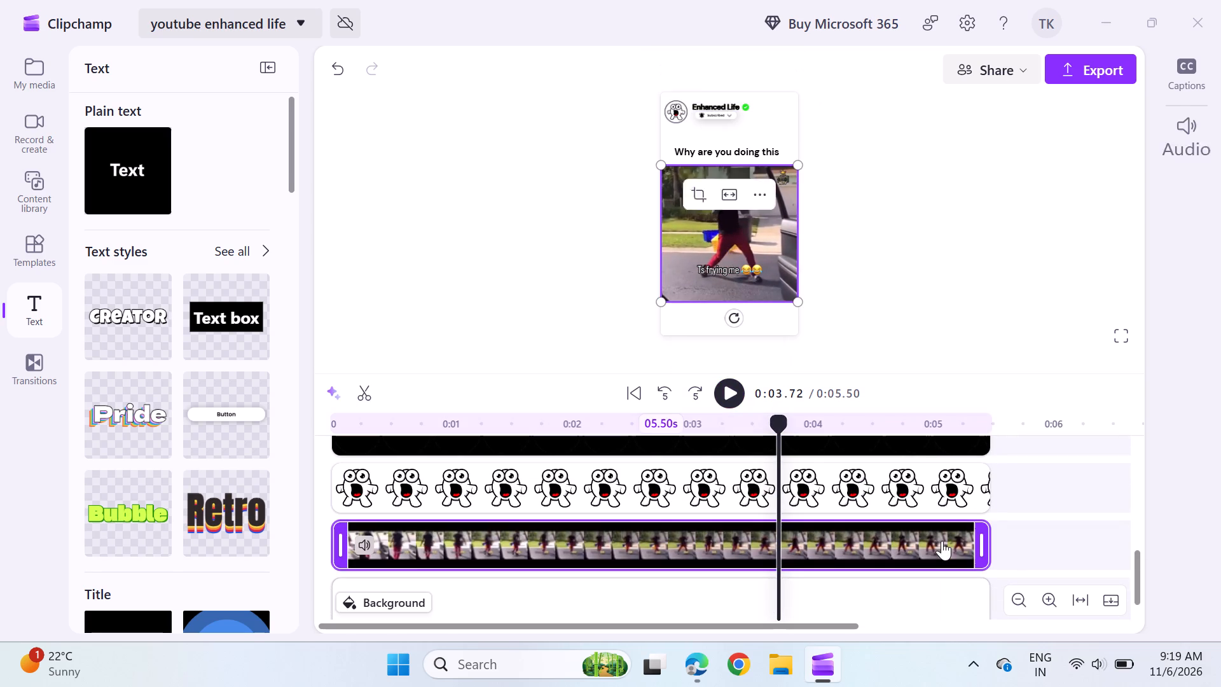
left_click_drag(979, 539, 1073, 532)
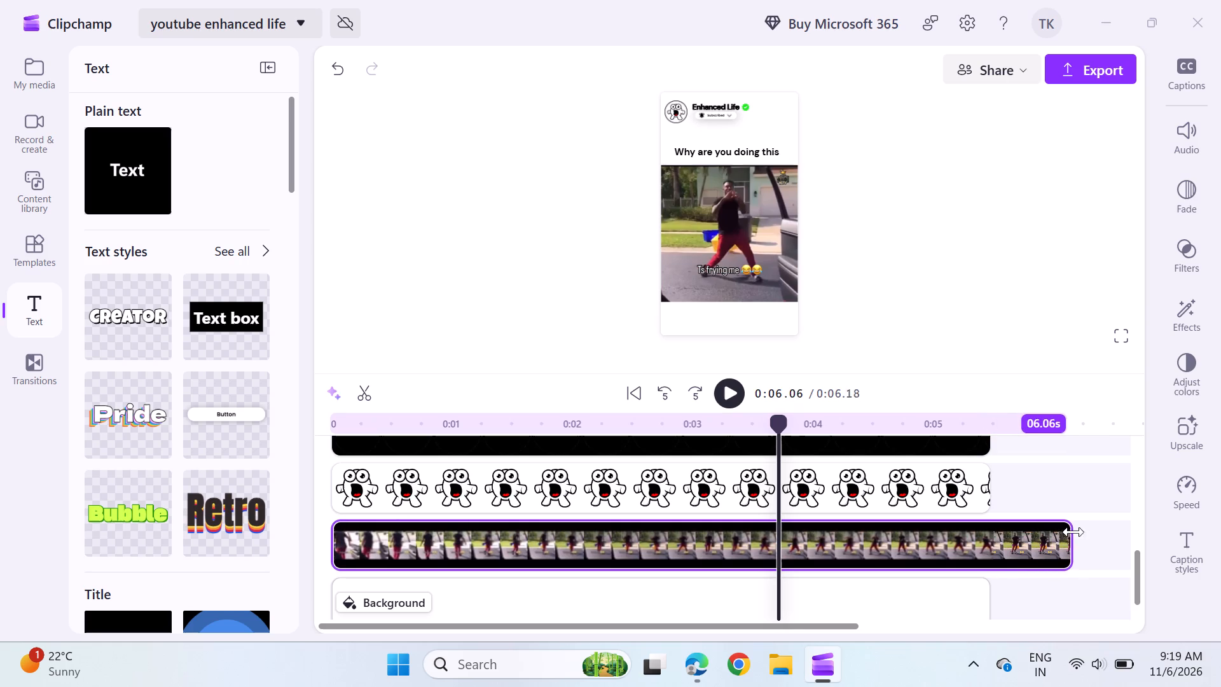
left_click_drag(1073, 532, 1122, 527)
left_click(738, 401)
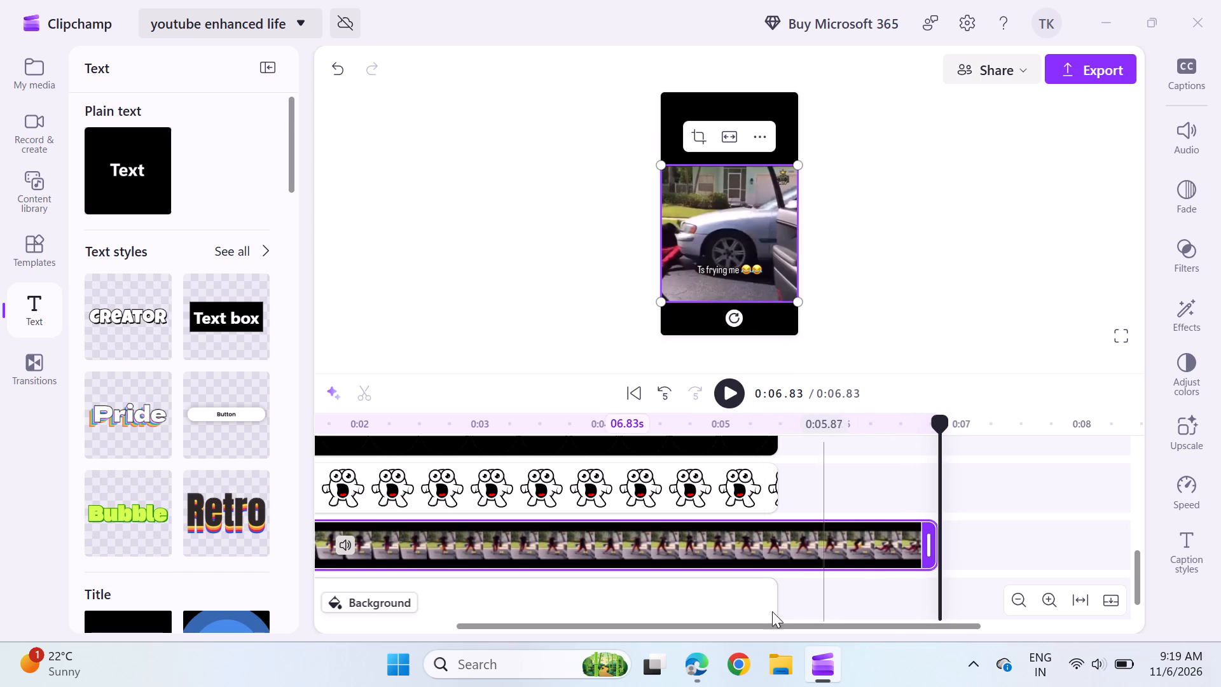
Switch to Microsoft Edge, close the TikTok Downloader page, and return to Clipchamp.
left_click(696, 674)
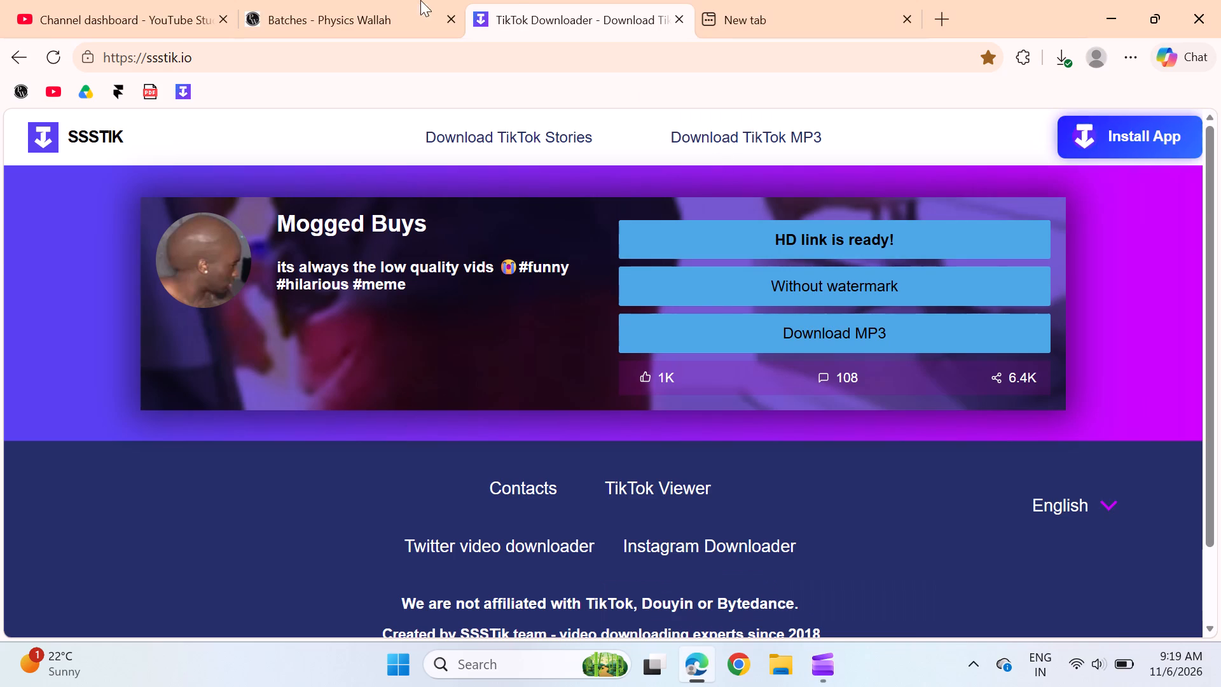
left_click(419, 0)
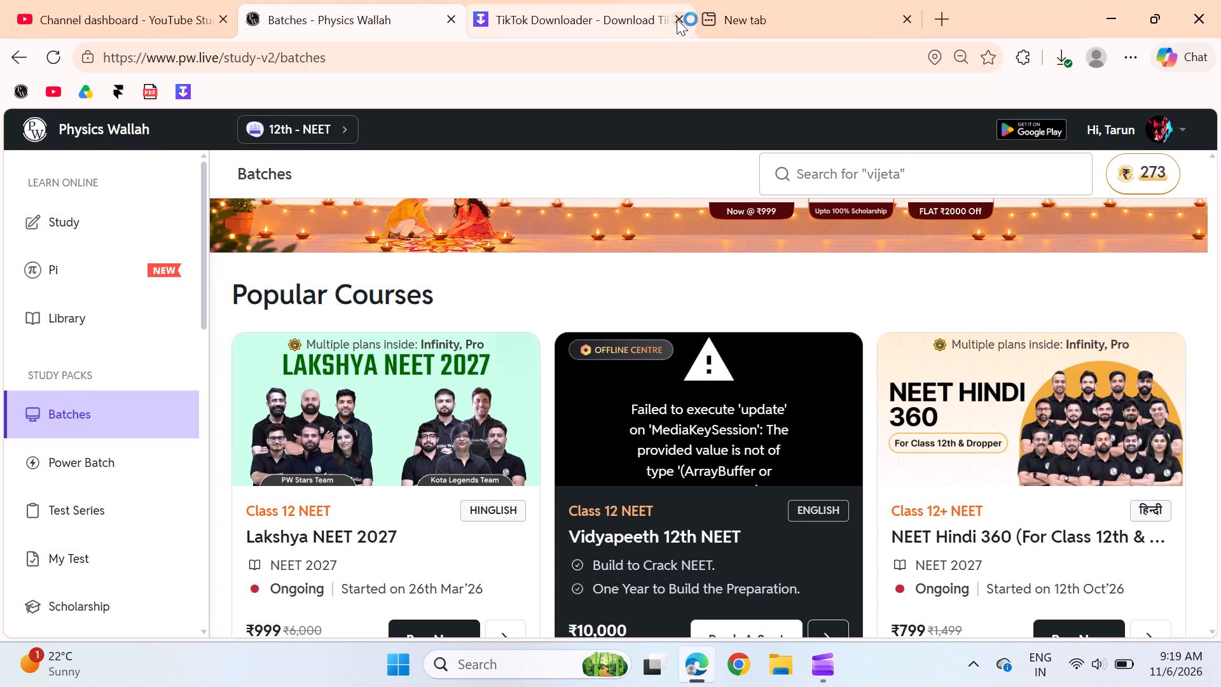
left_click(678, 19)
left_click(834, 670)
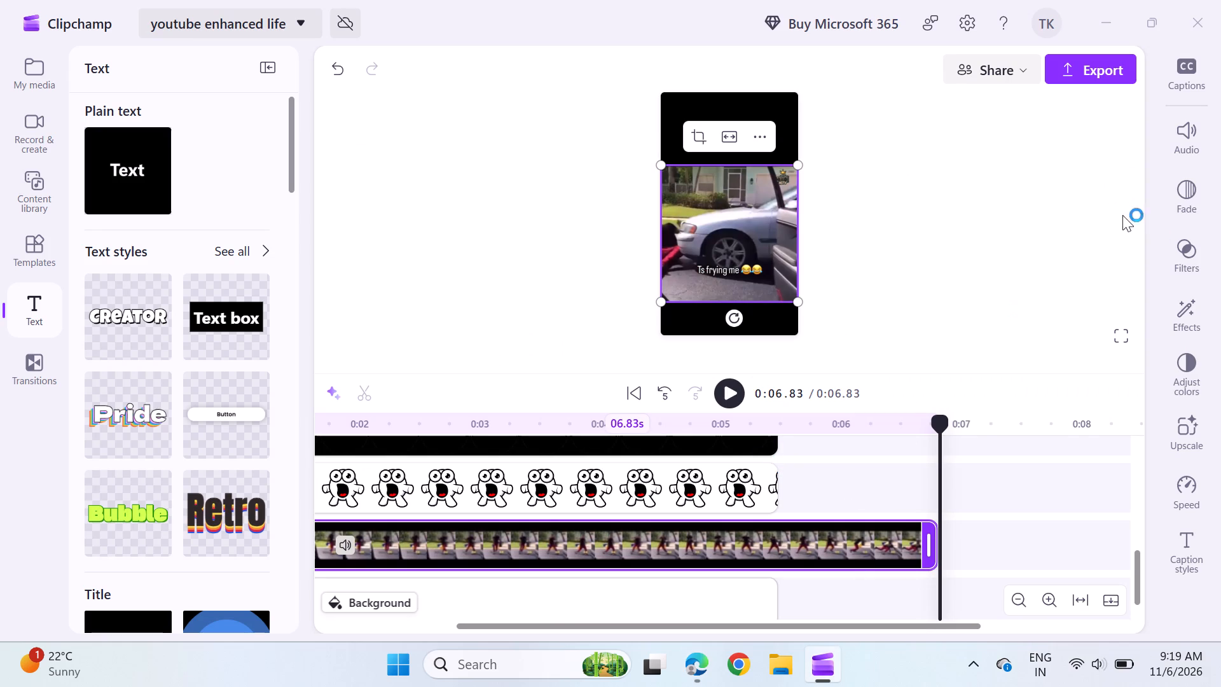
Start upscaling the meme clip with the quality set to 4K.
left_click(1186, 429)
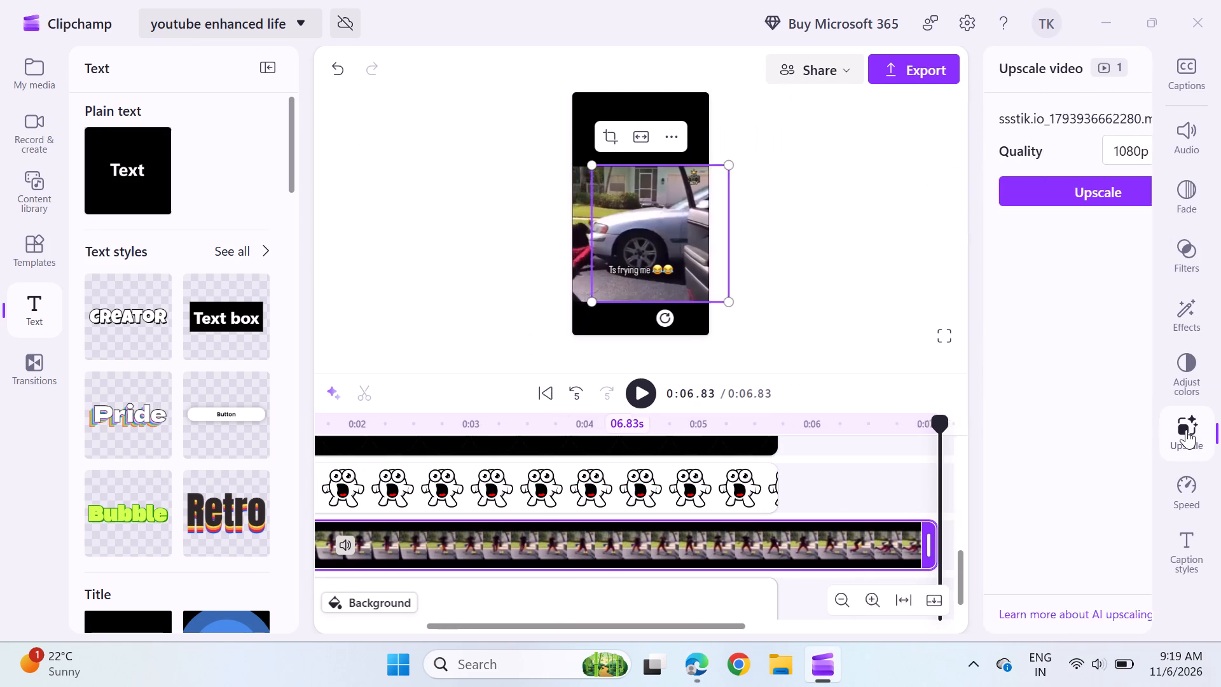
left_click(1077, 151)
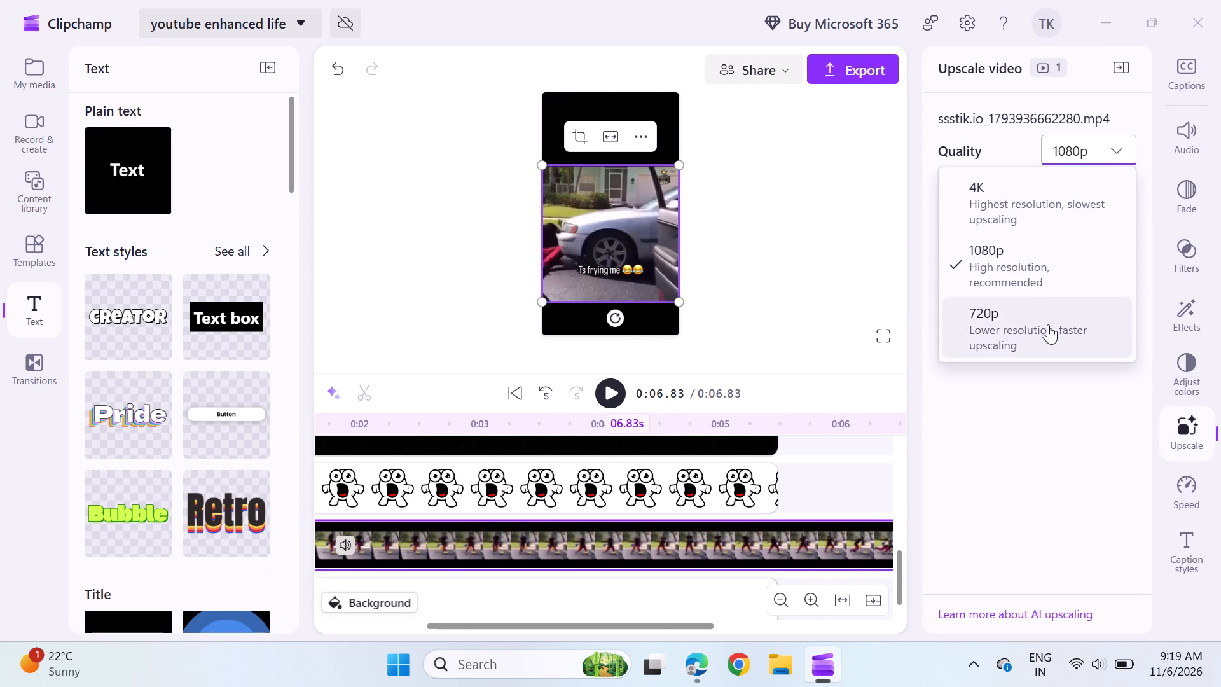
left_click(1047, 323)
left_click(1067, 147)
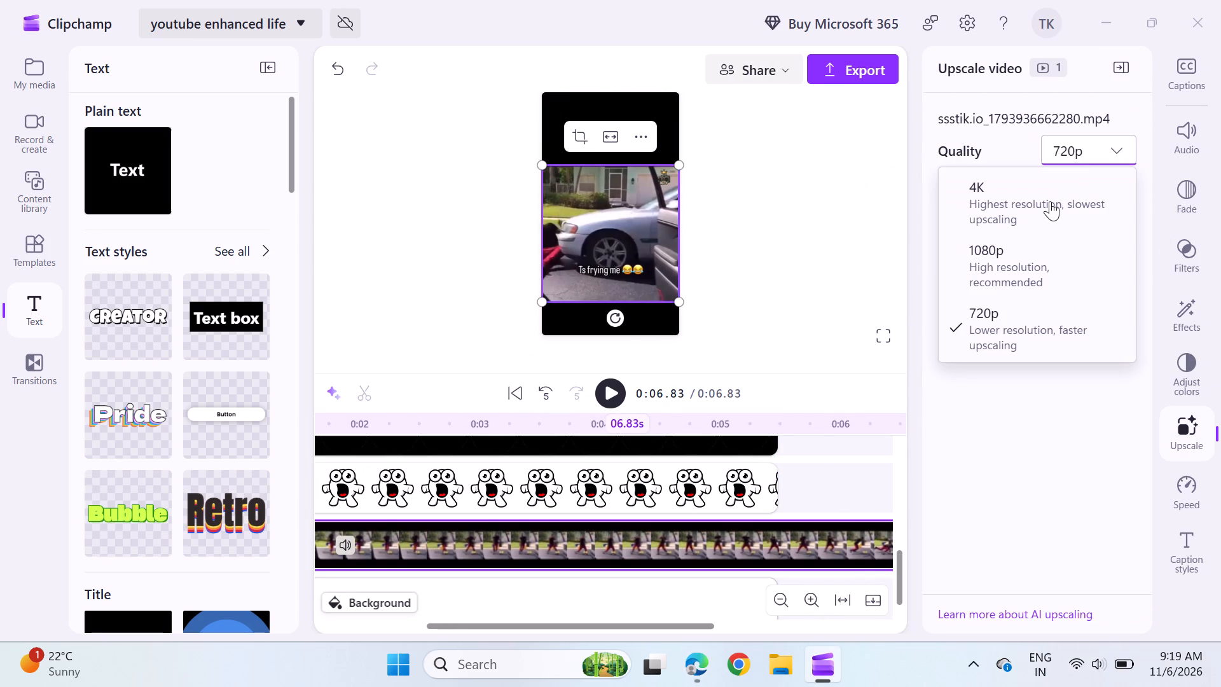
left_click(1050, 201)
left_click(1052, 193)
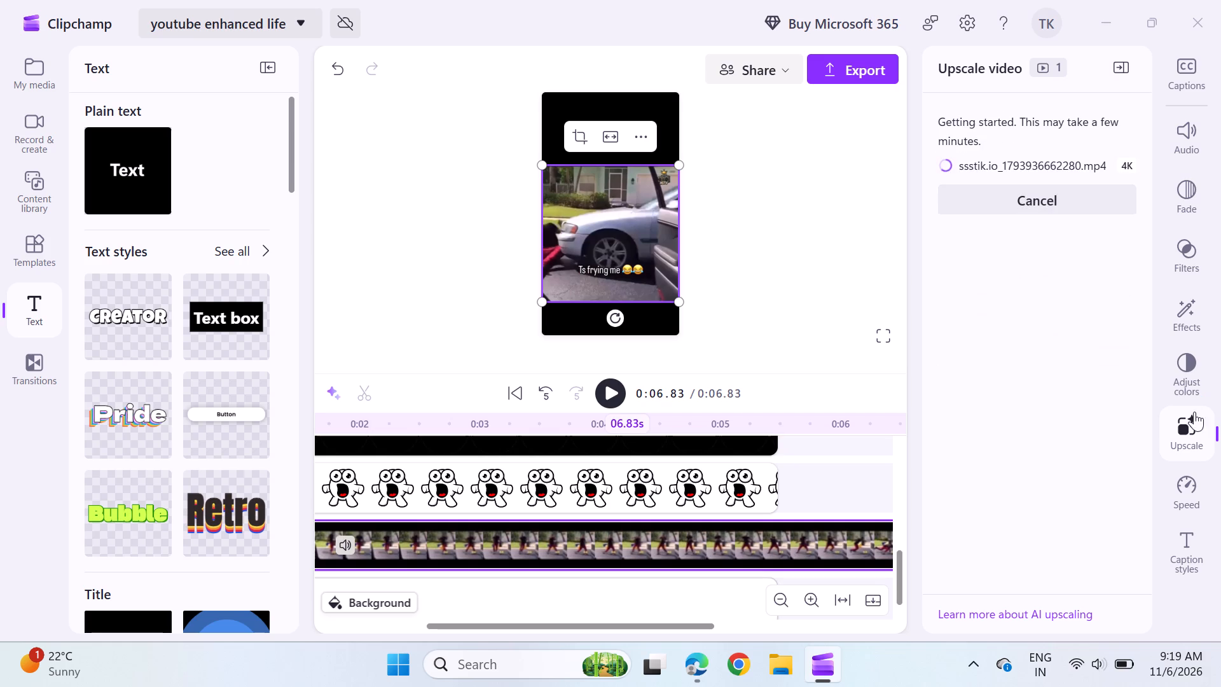
left_click(1194, 419)
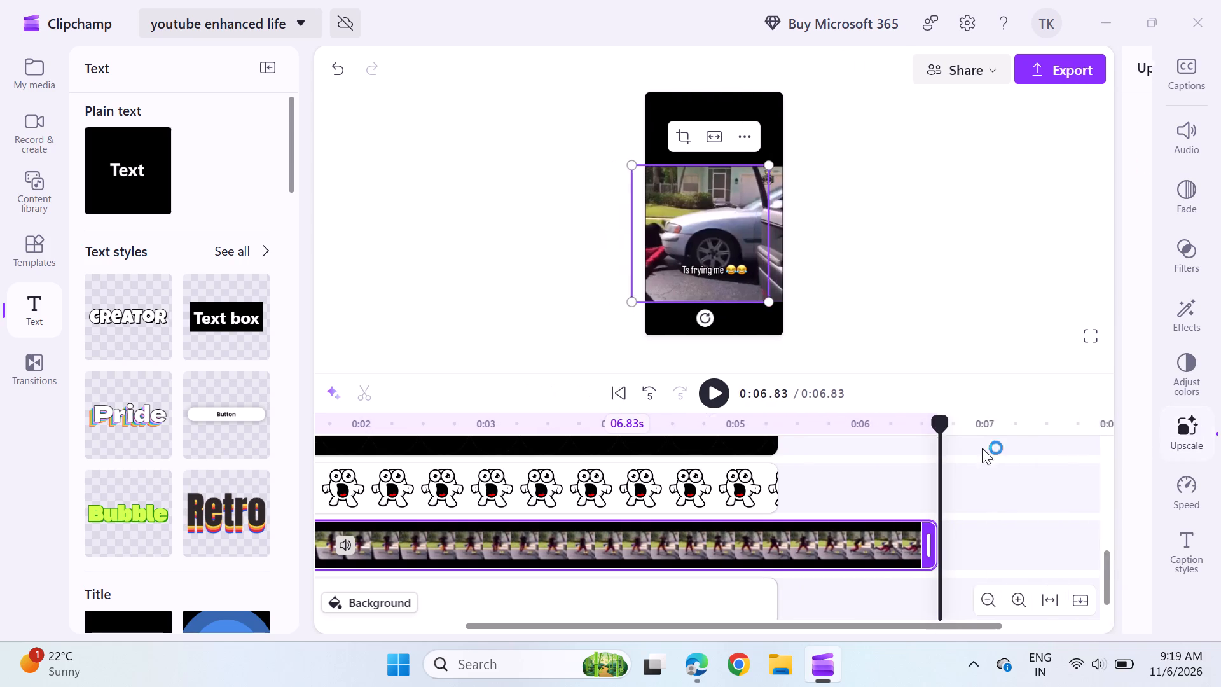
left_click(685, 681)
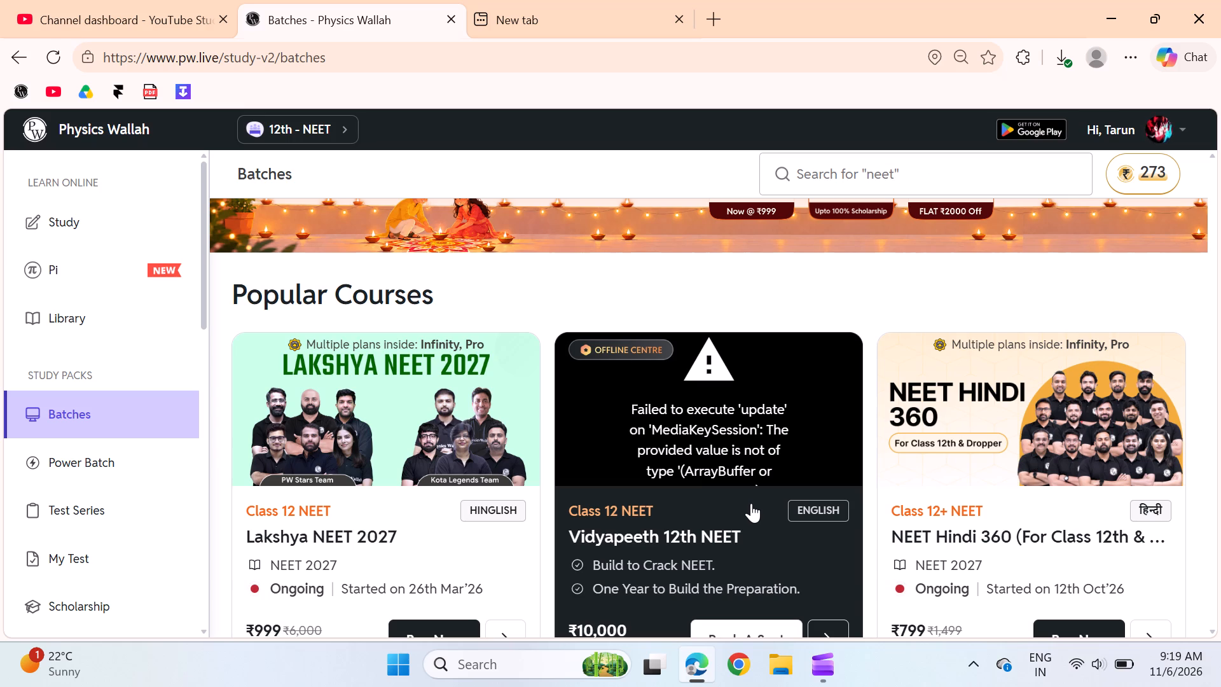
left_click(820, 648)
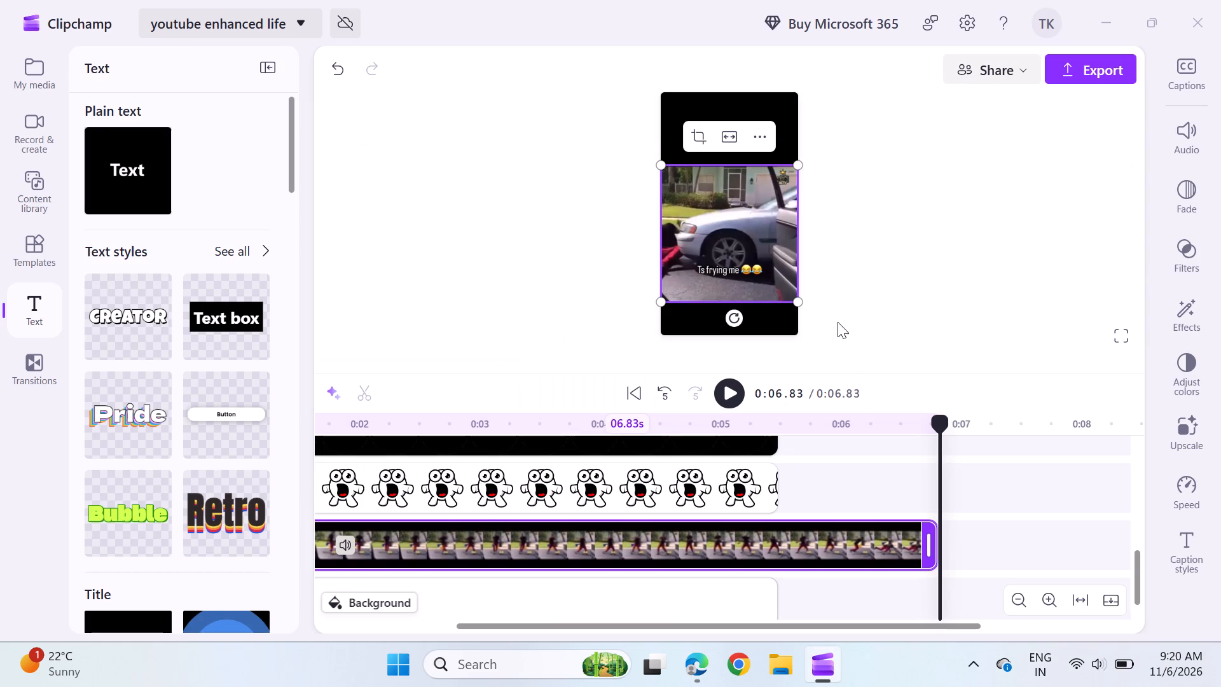
Extend the cartoon profile picture and its black circle frame on the timeline to end at 6.83 s with the meme clip.
left_click_drag(771, 486, 783, 487)
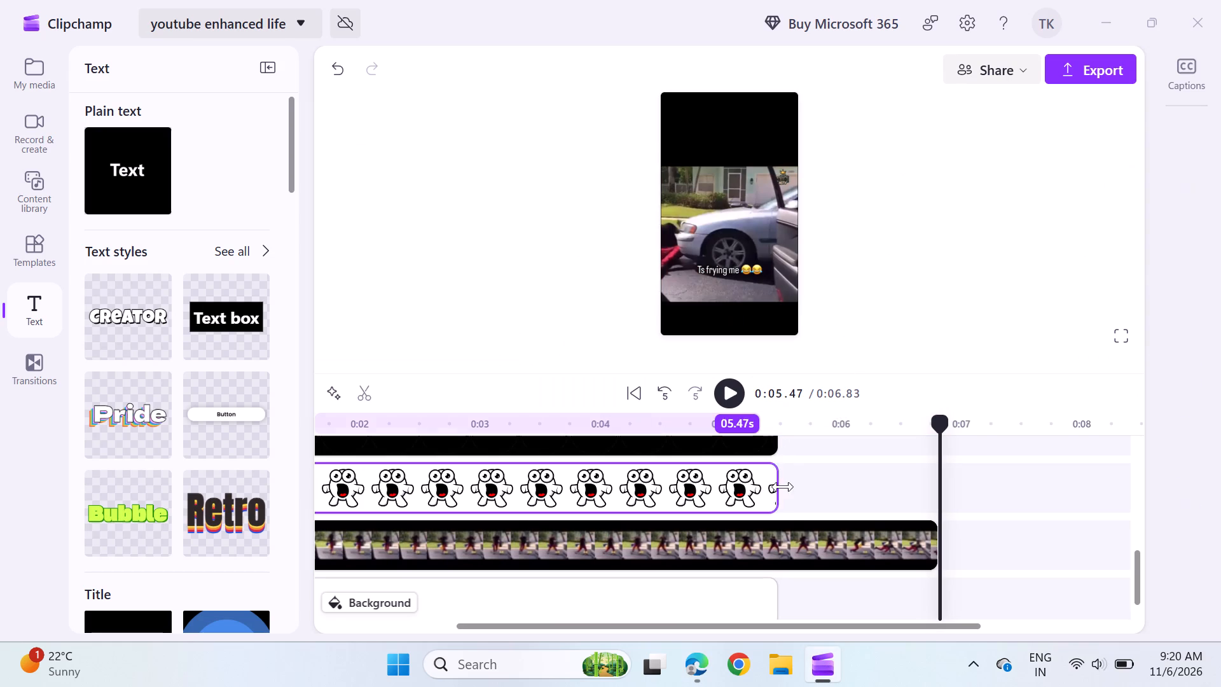
left_click_drag(783, 487, 920, 489)
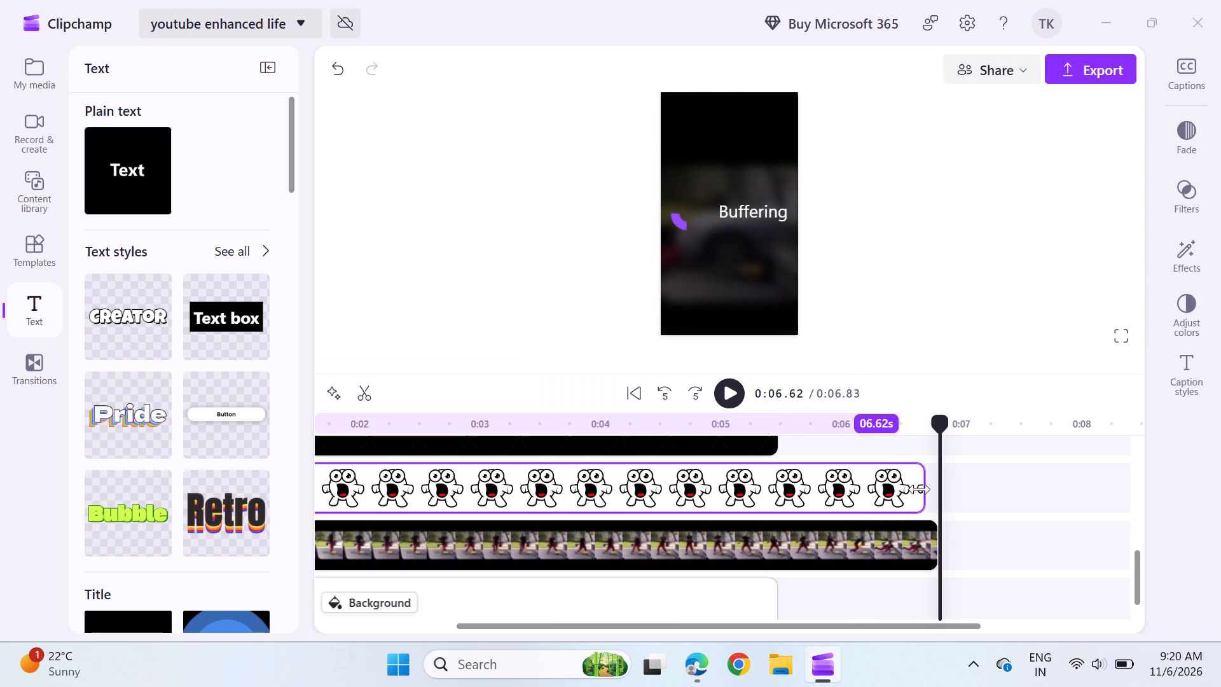
left_click_drag(920, 489, 929, 487)
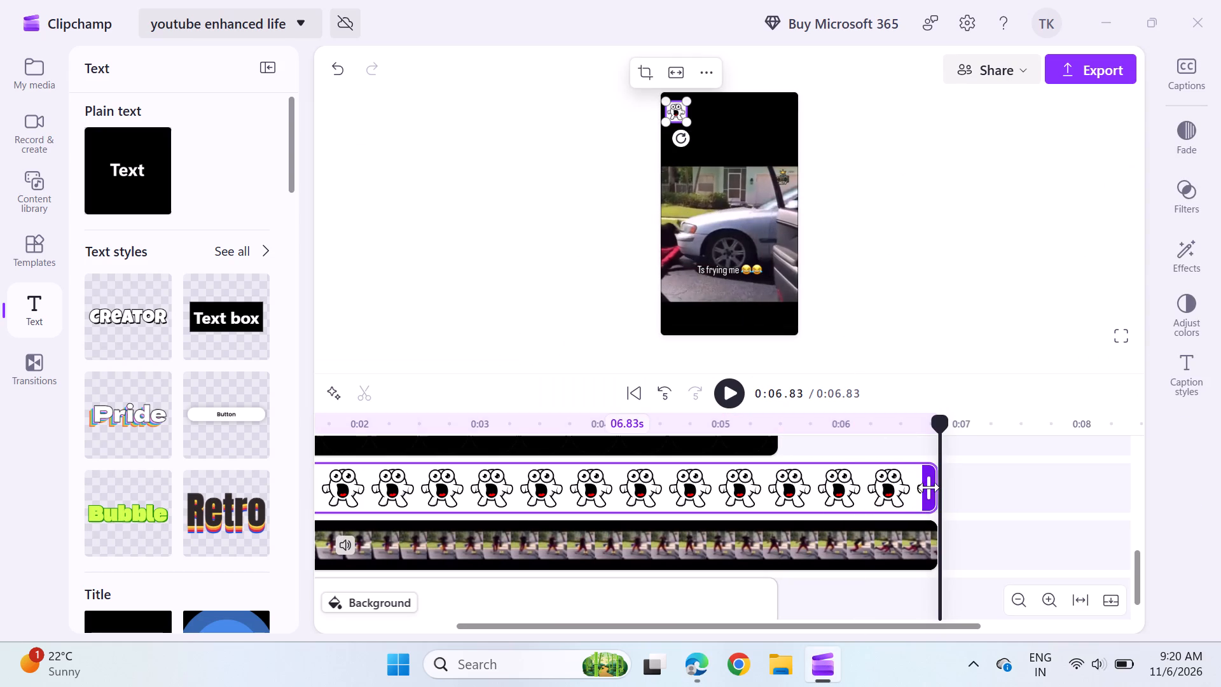
left_click_drag(774, 440, 881, 446)
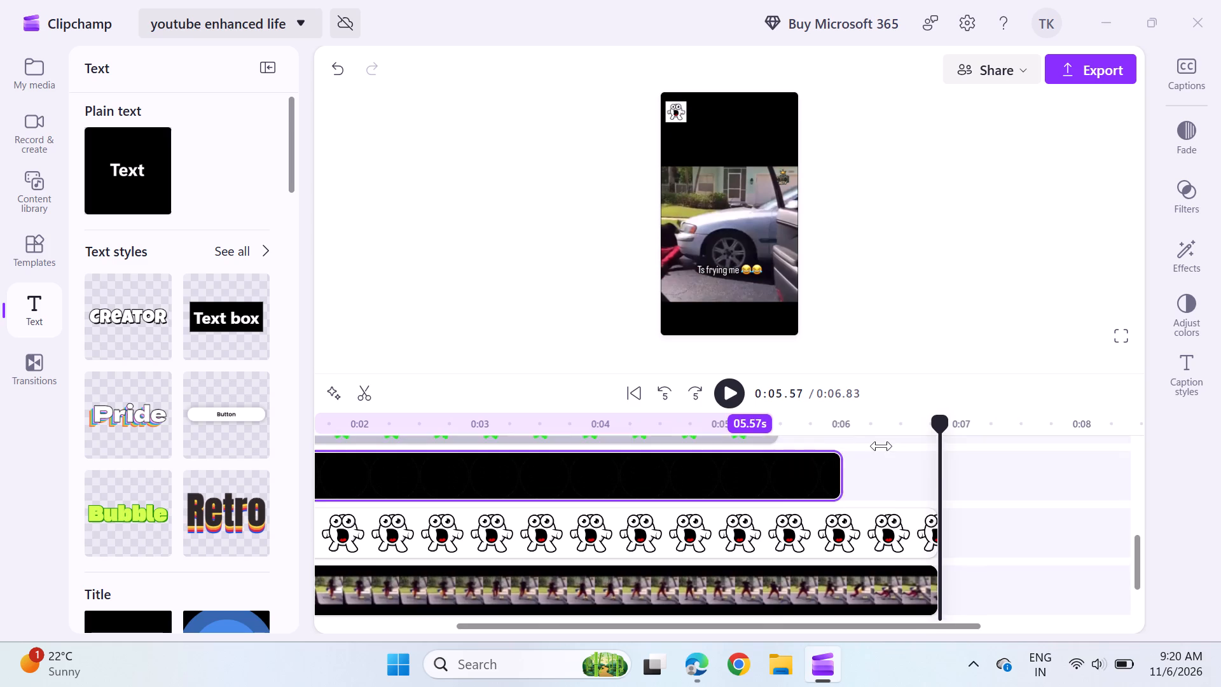
left_click_drag(881, 446, 918, 508)
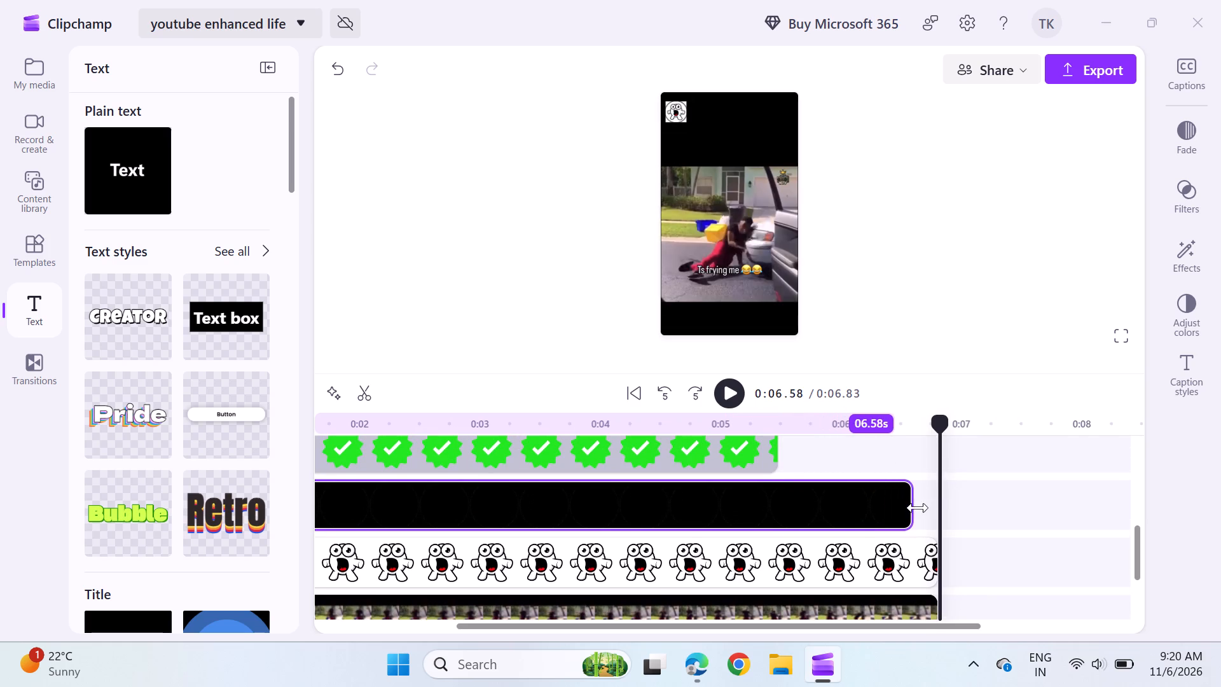
left_click_drag(918, 508, 935, 507)
Extend the white background on the timeline to end at 6.83 s.
scroll(935, 507, "down", 3)
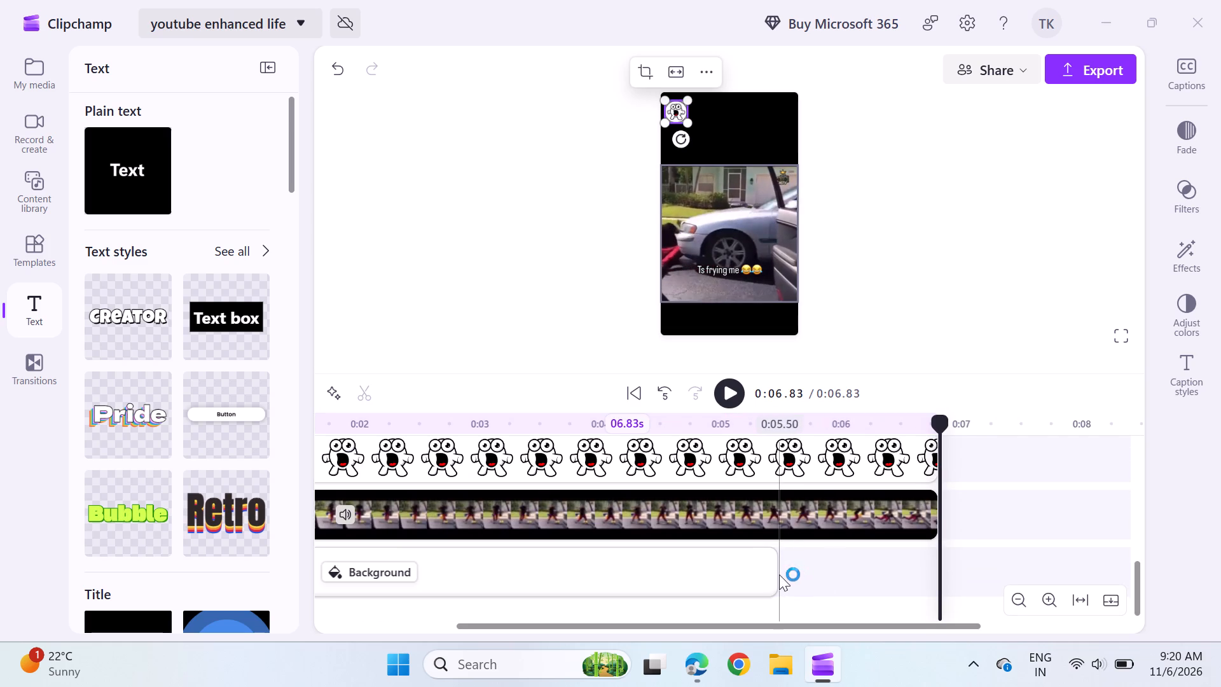
left_click_drag(775, 573, 913, 560)
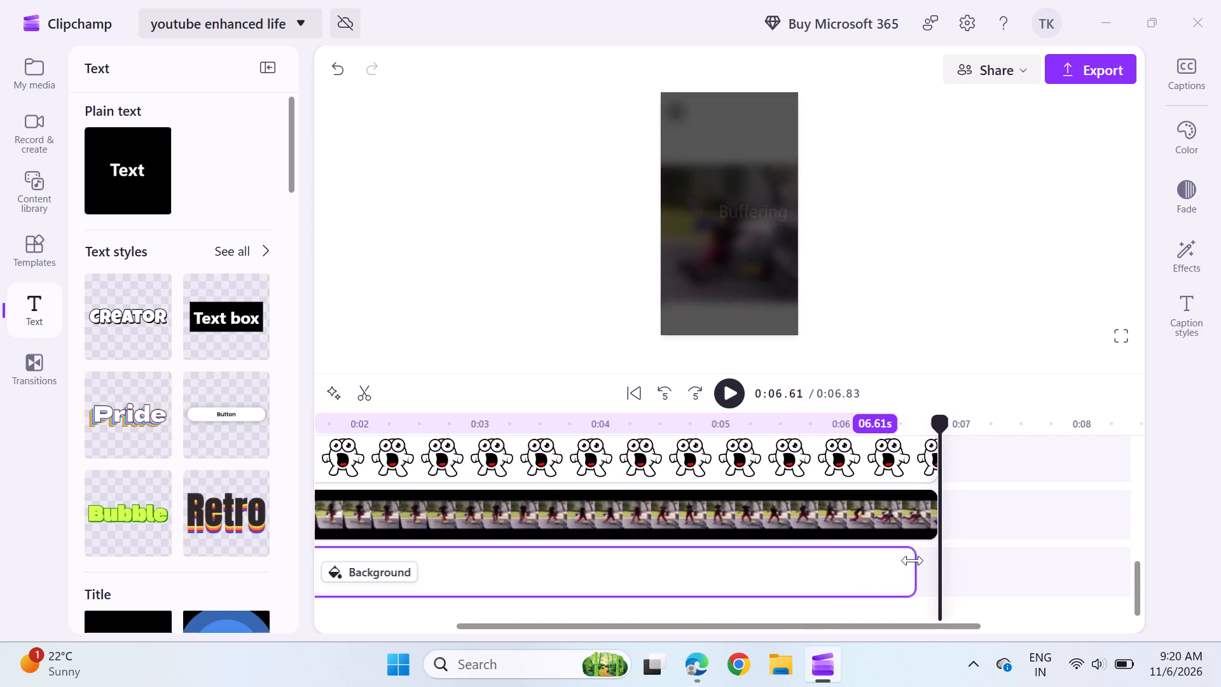
left_click_drag(913, 560, 932, 557)
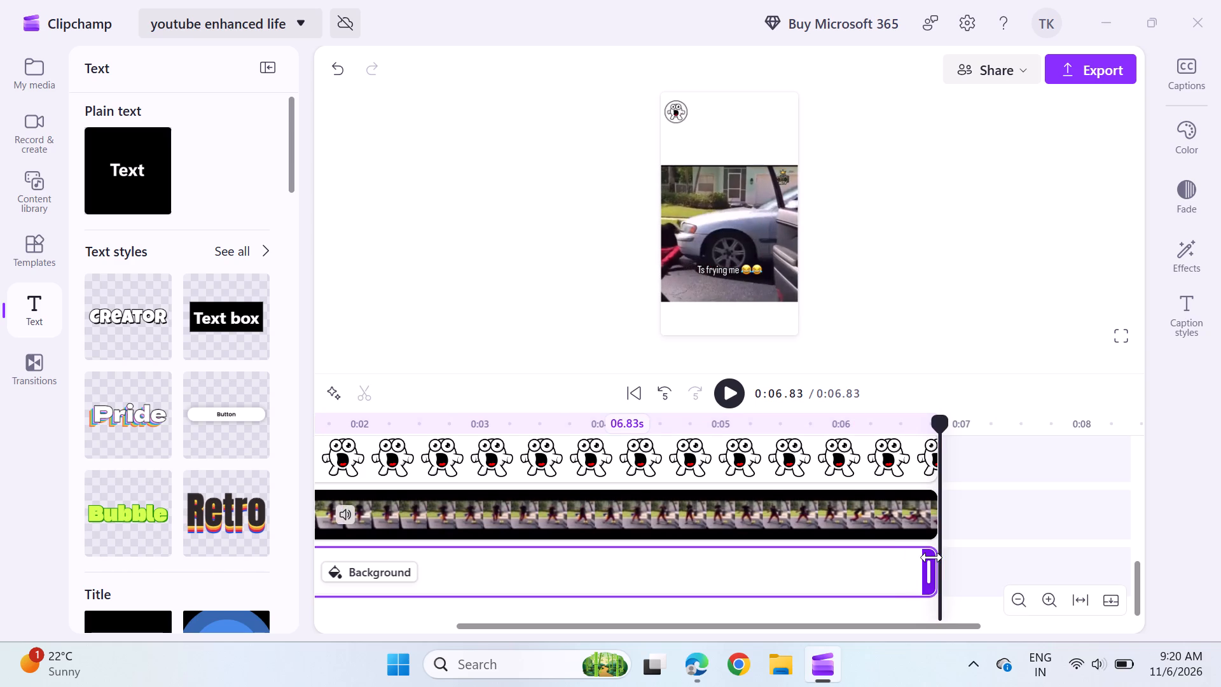
Extend the green verified tick on the timeline to end at 6.83 s, level with the black circle frame.
scroll(932, 557, "up", 2)
scroll(821, 577, "down", 1)
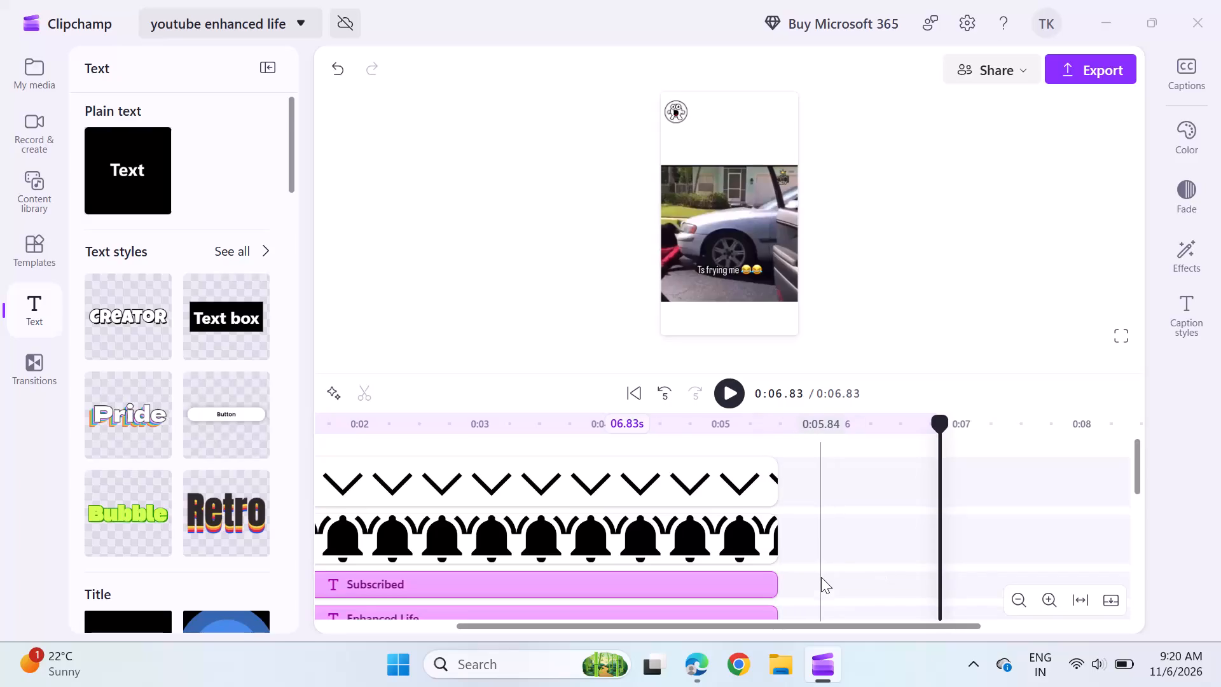
scroll(821, 577, "down", 1)
left_click(778, 526)
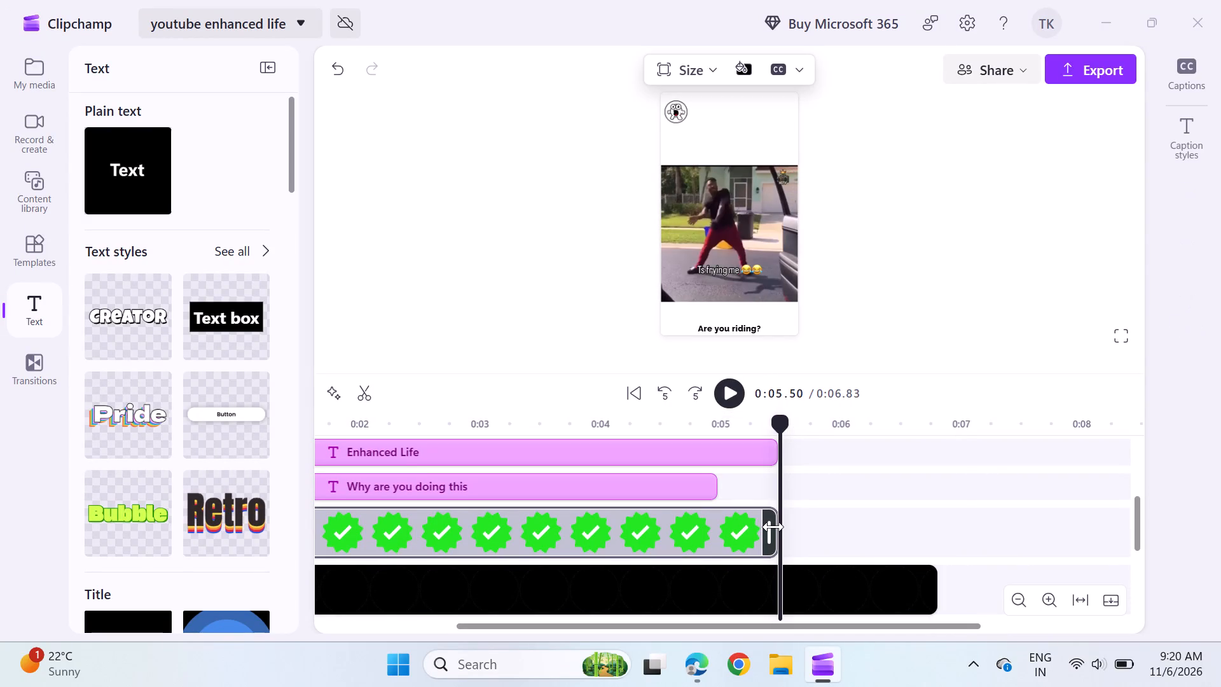
left_click_drag(773, 527, 792, 528)
left_click(941, 553)
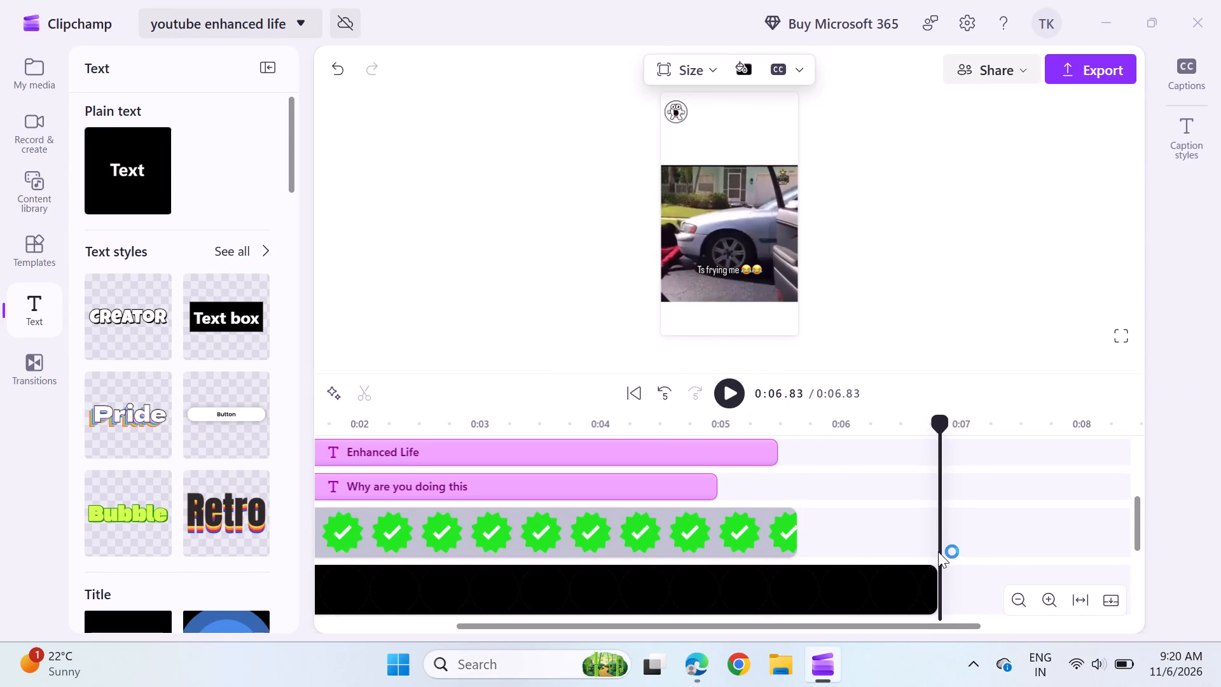
left_click_drag(939, 552, 892, 535)
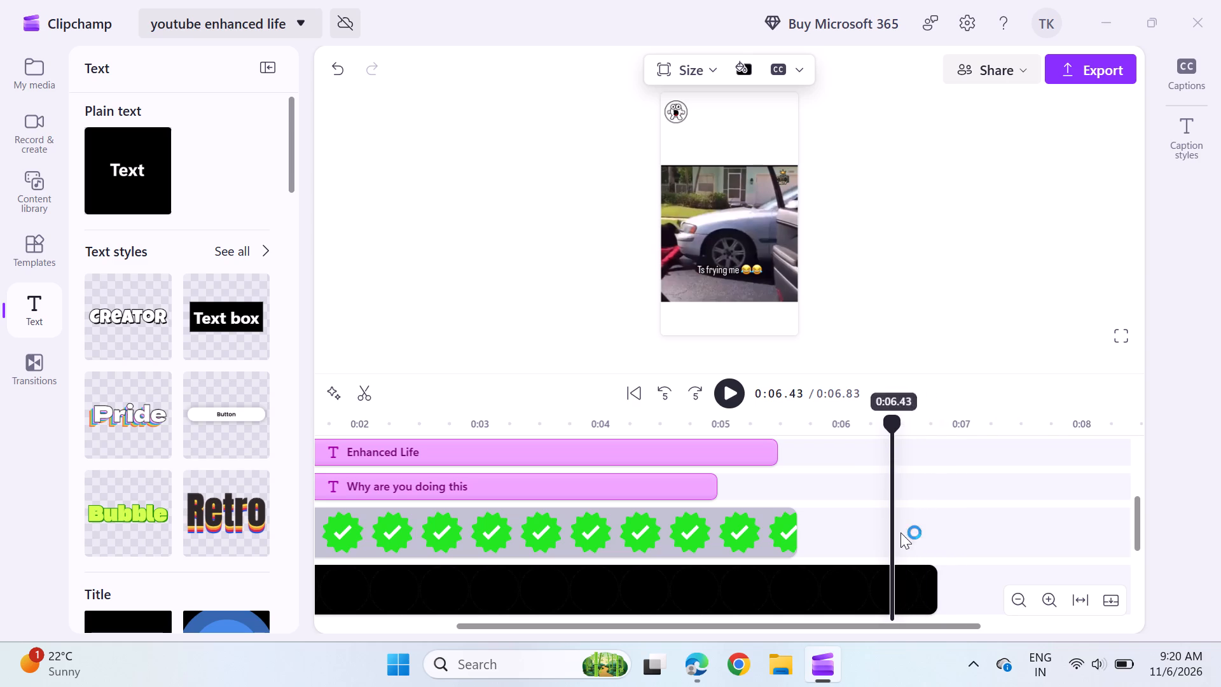
left_click(937, 538)
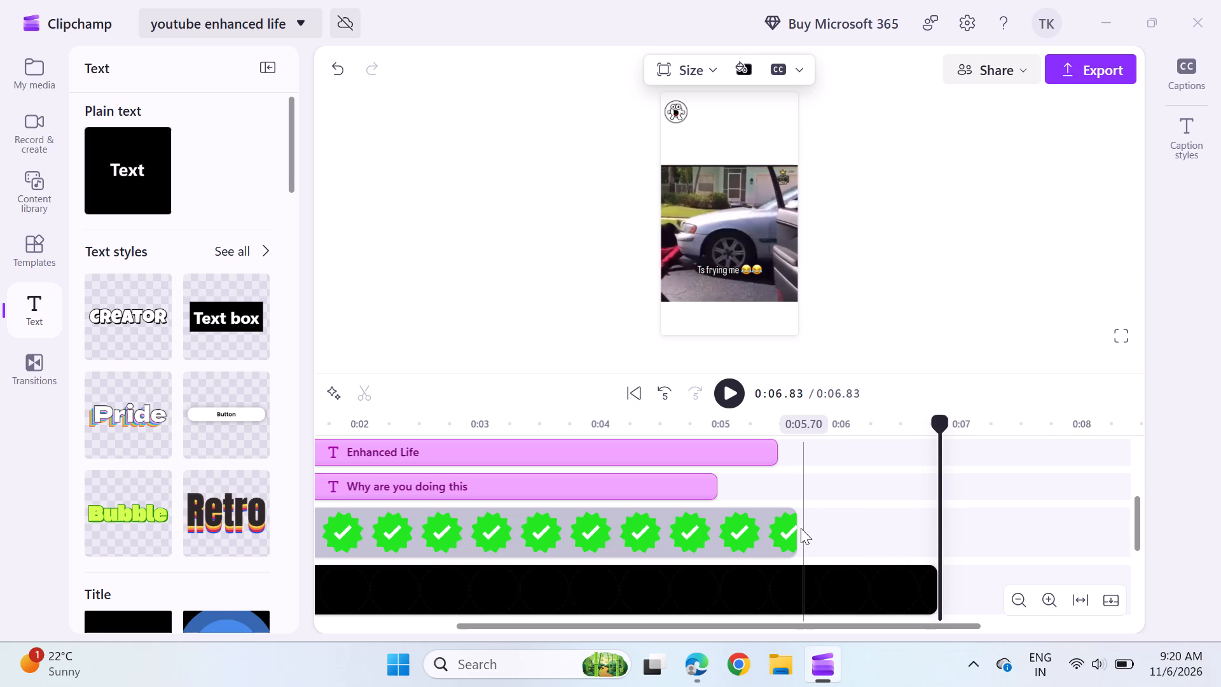
left_click_drag(794, 527, 886, 524)
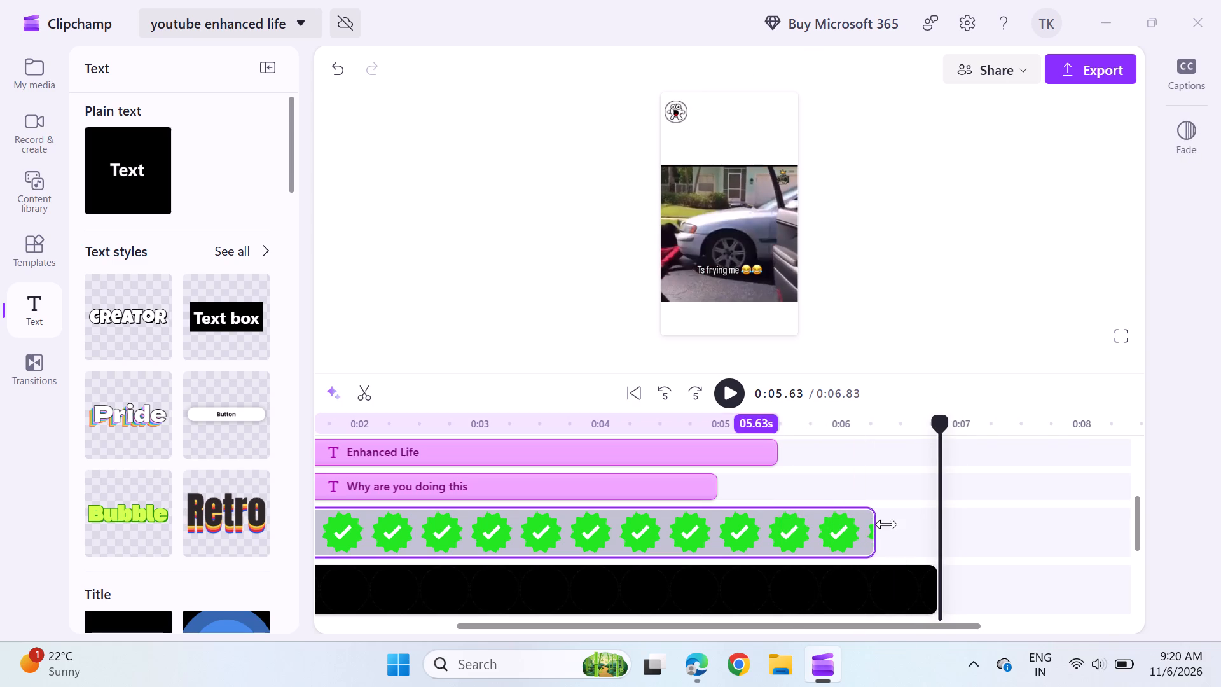
left_click_drag(886, 524, 932, 522)
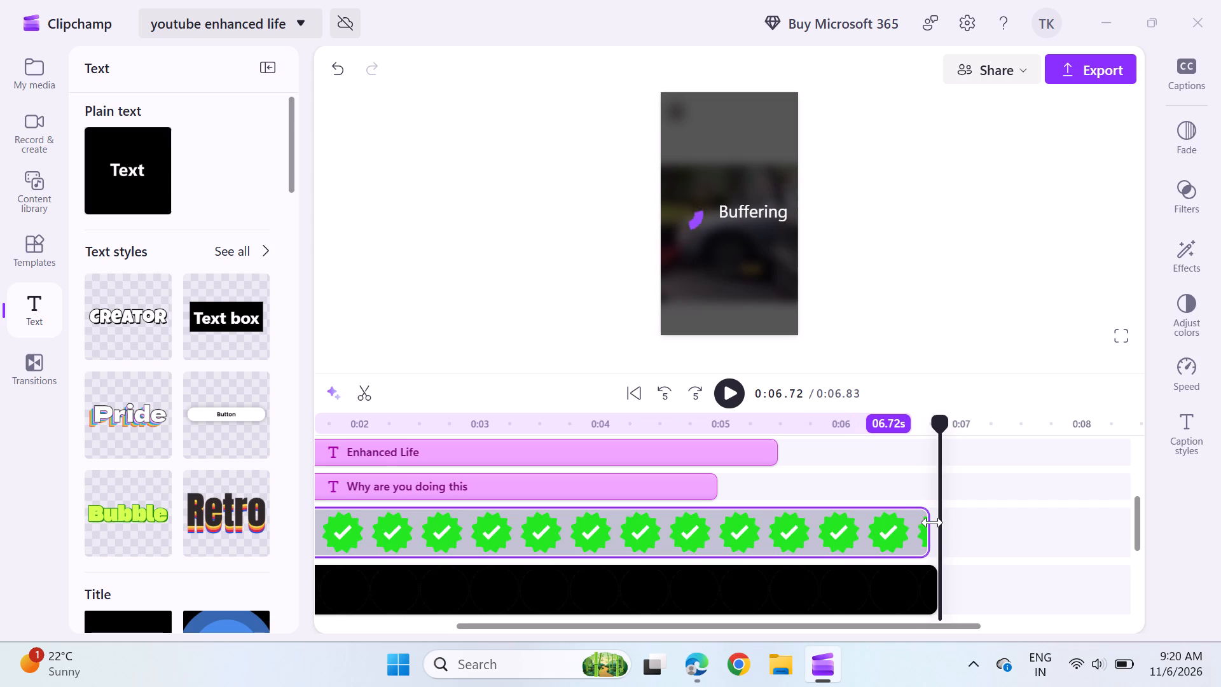
left_click_drag(932, 522, 933, 521)
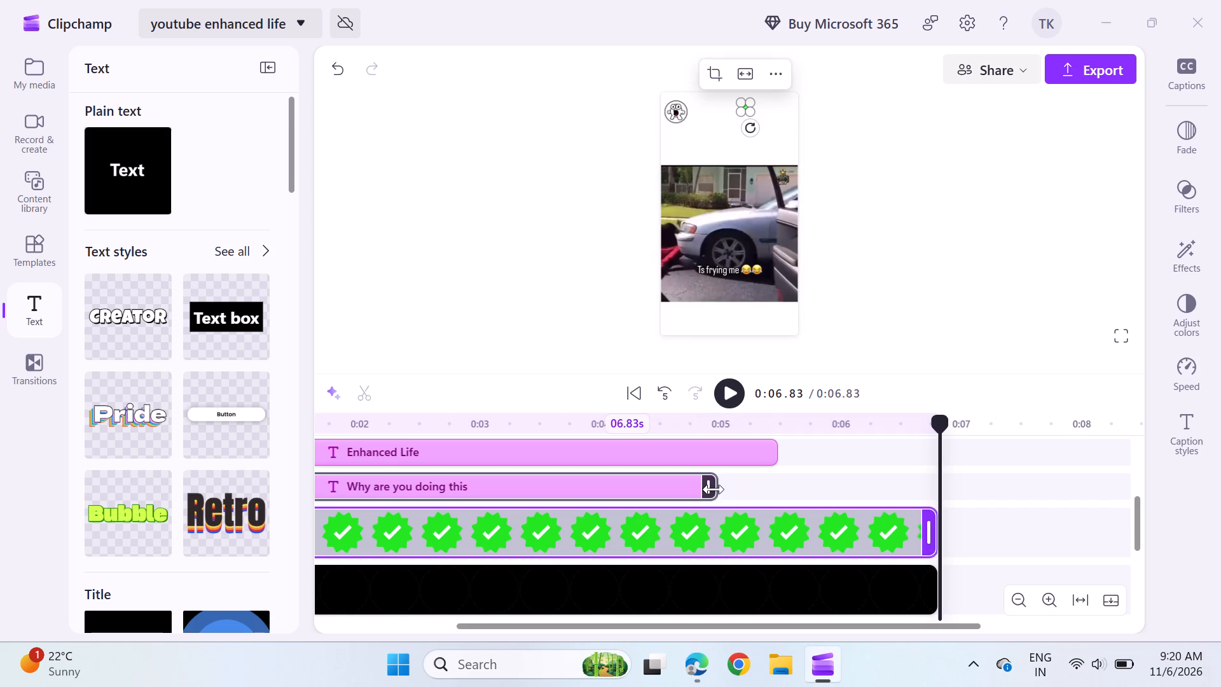
Extend the "Why are you doing this" caption on the timeline to about 6.73 s.
left_click_drag(714, 489, 922, 482)
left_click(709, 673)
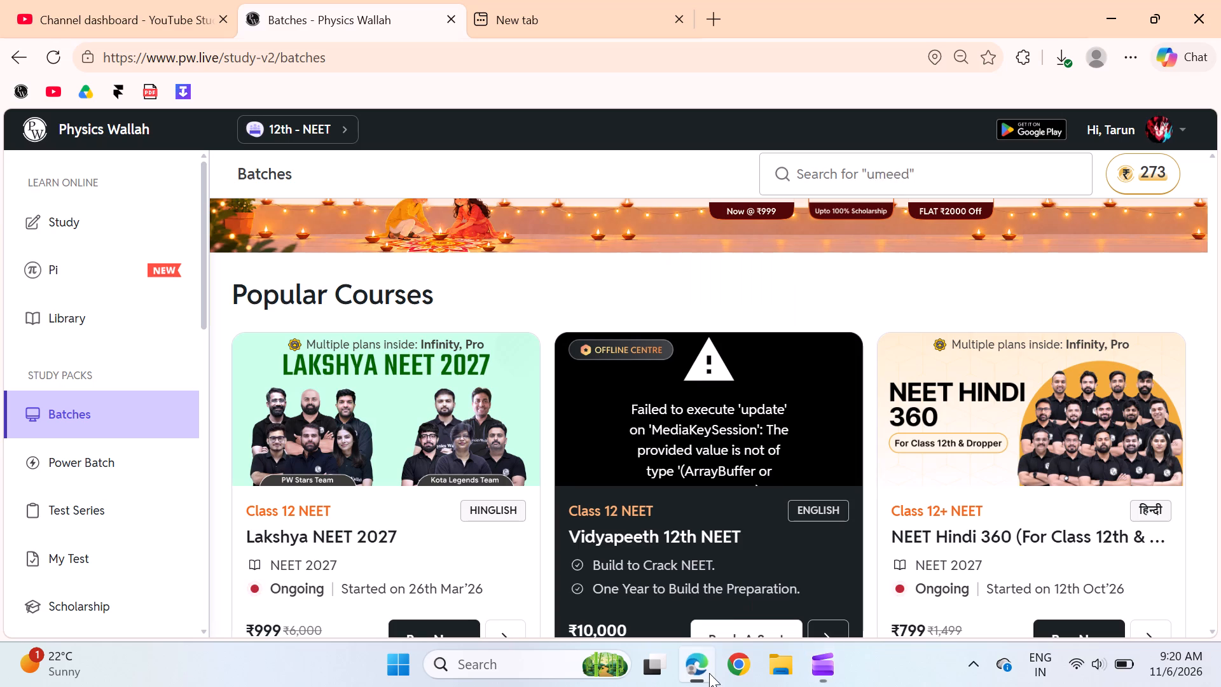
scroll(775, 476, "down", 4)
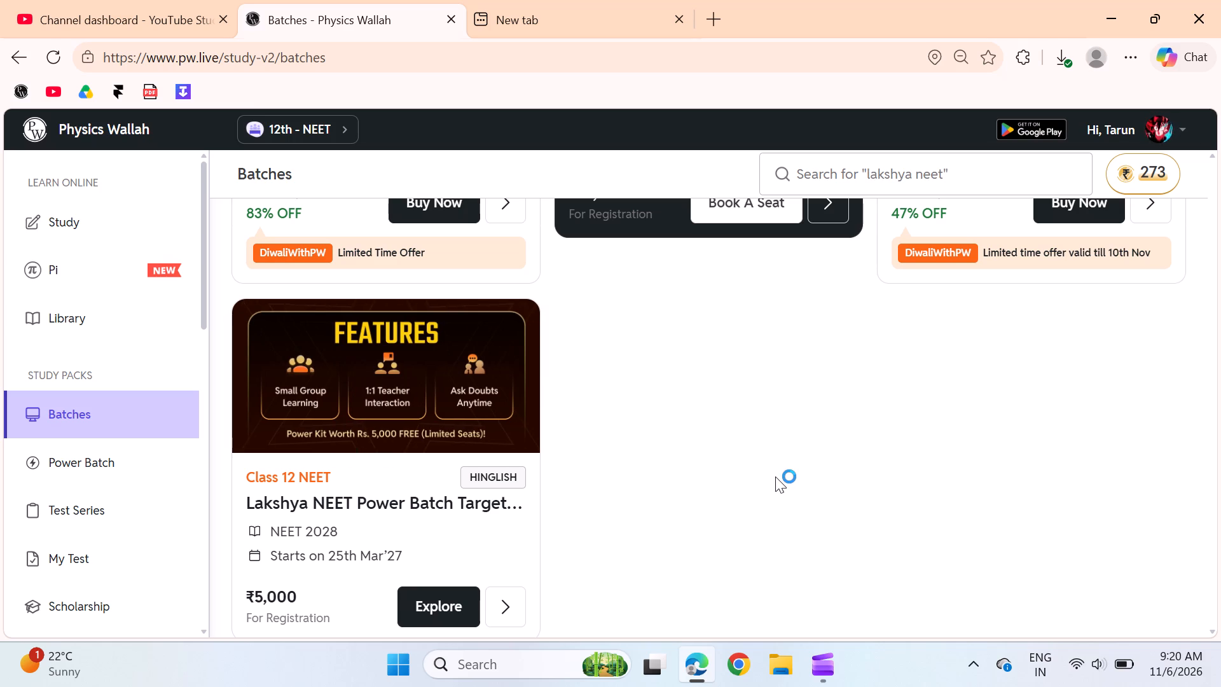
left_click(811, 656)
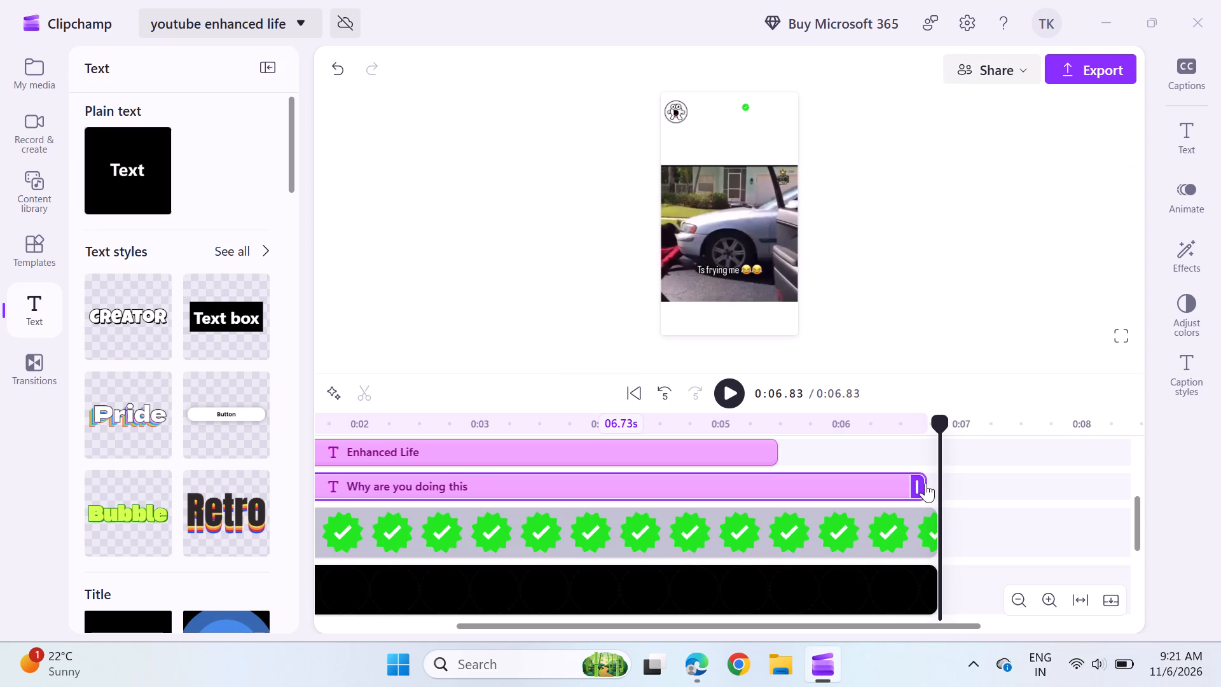
Extend the "Why are you doing this" caption the rest of the way to end at 6.83 s.
left_click_drag(920, 484, 927, 484)
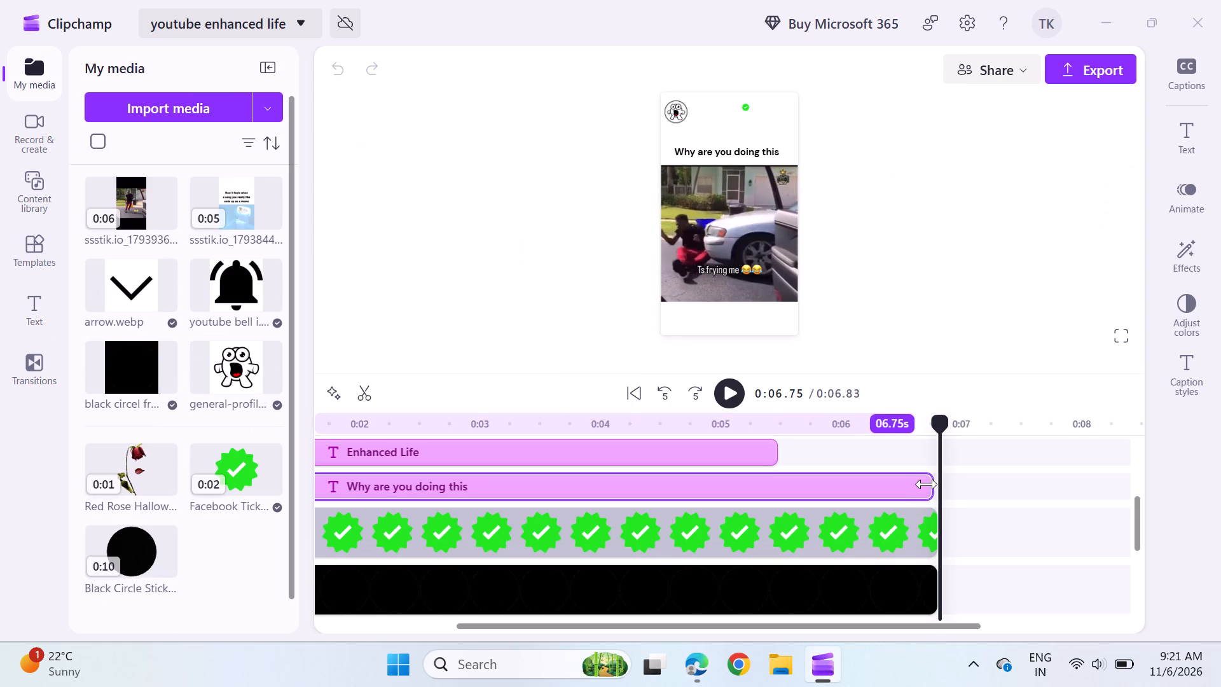
left_click_drag(927, 484, 934, 485)
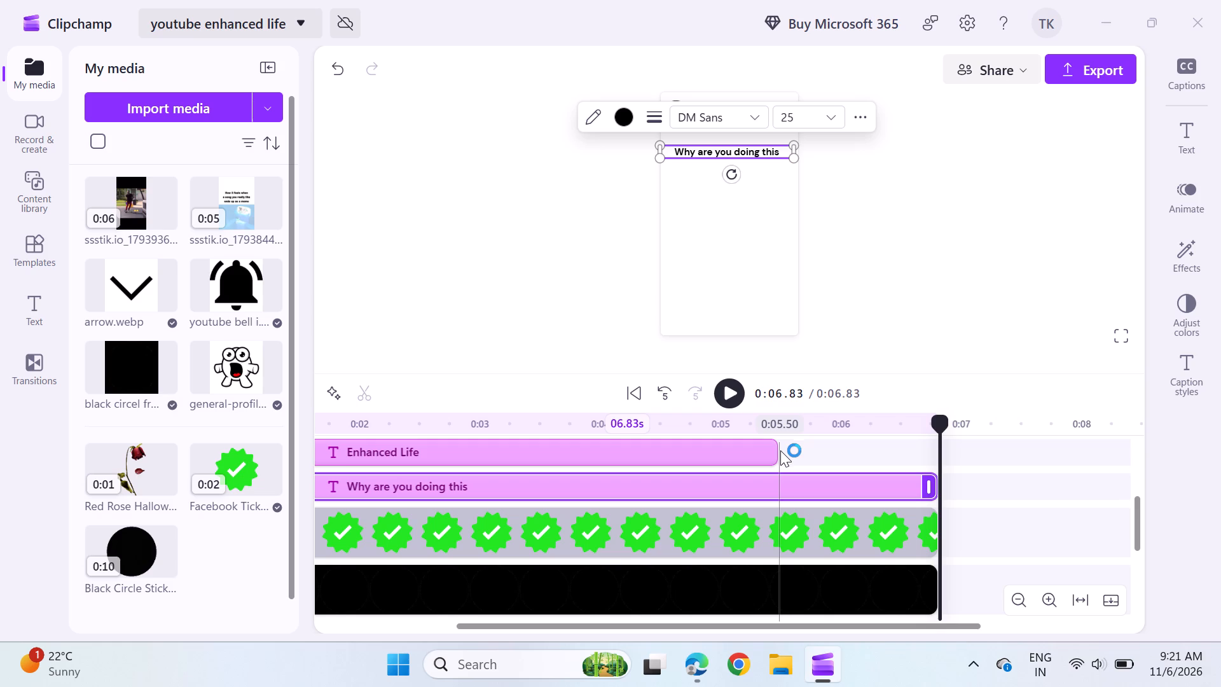
Extend the "Enhanced Life" title on the timeline to end at 6.83 s, level with the "Why are you doing this" caption.
left_click_drag(774, 453, 833, 450)
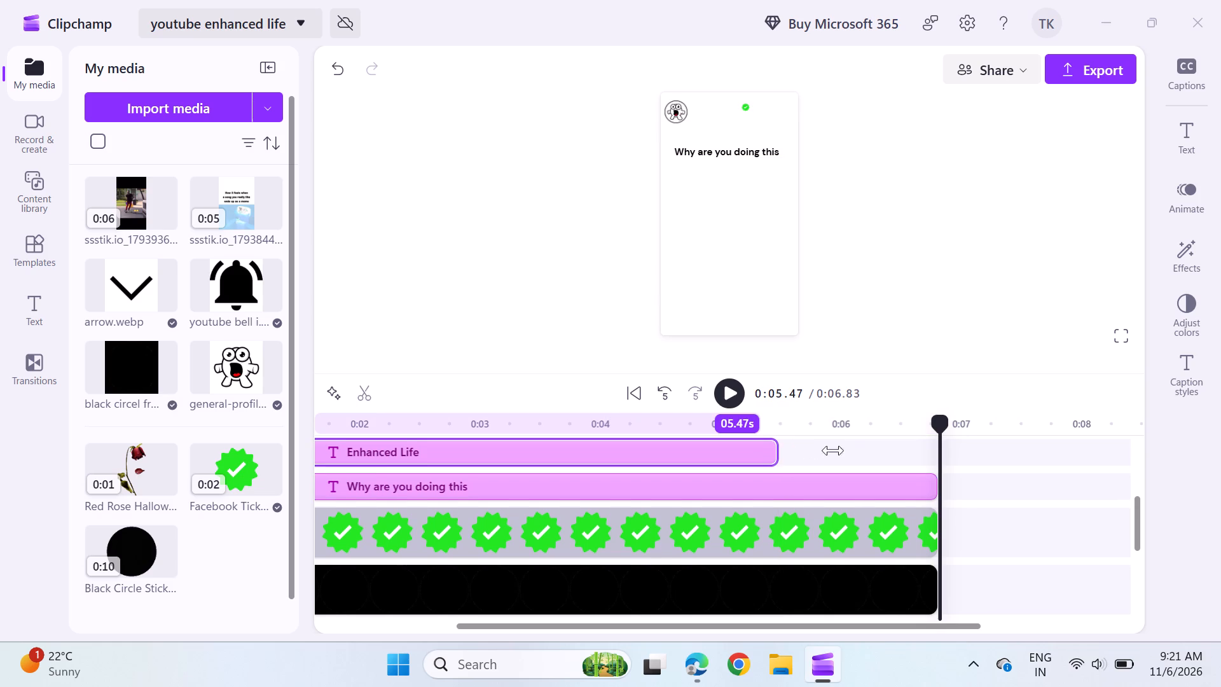
left_click_drag(833, 450, 906, 532)
left_click(906, 532)
left_click_drag(906, 532, 928, 522)
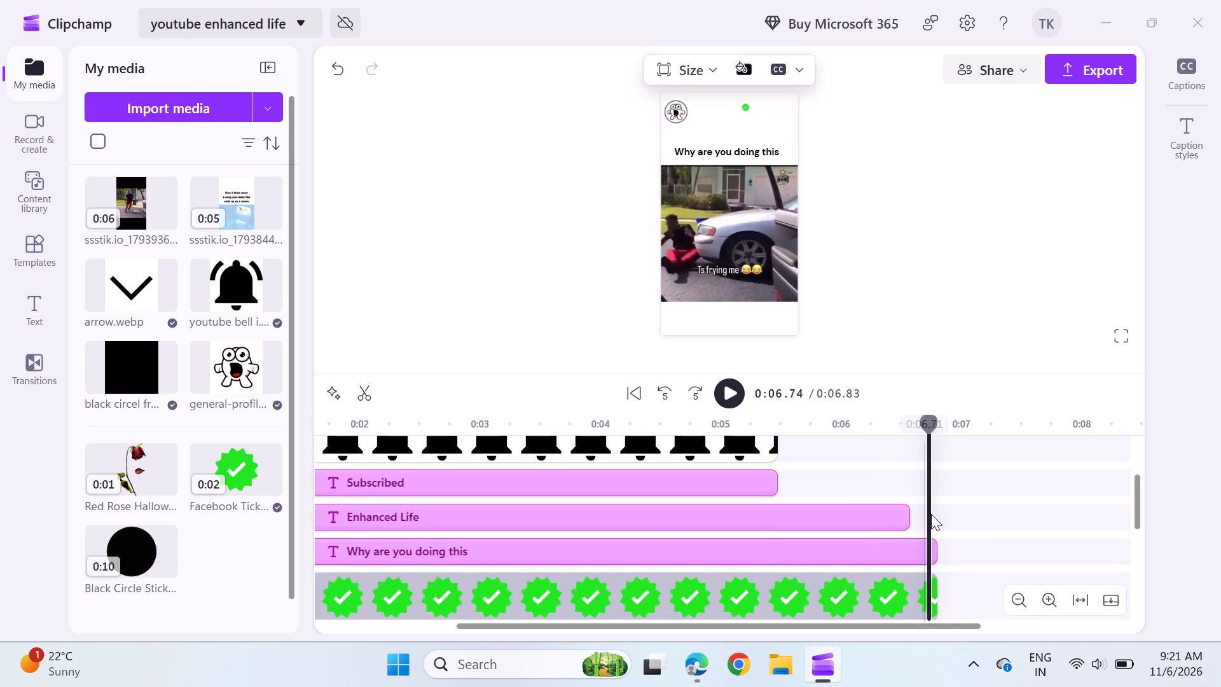
left_click_drag(927, 433, 950, 433)
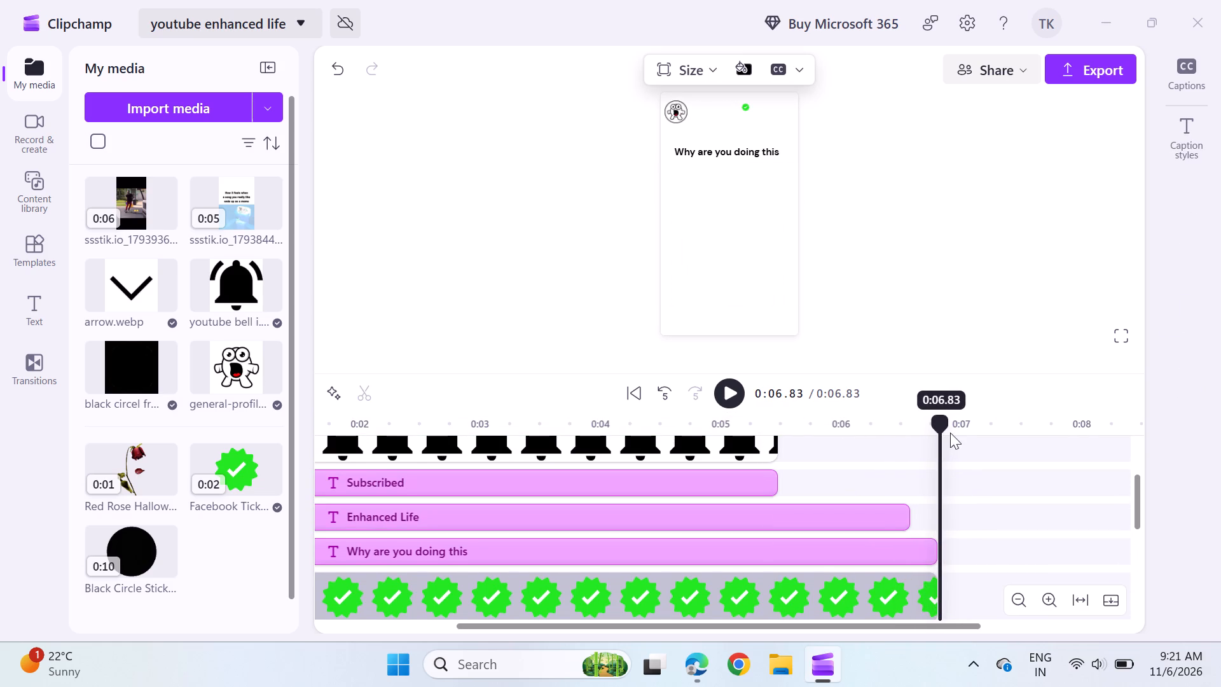
left_click_drag(950, 433, 1042, 415)
left_click_drag(942, 421, 979, 416)
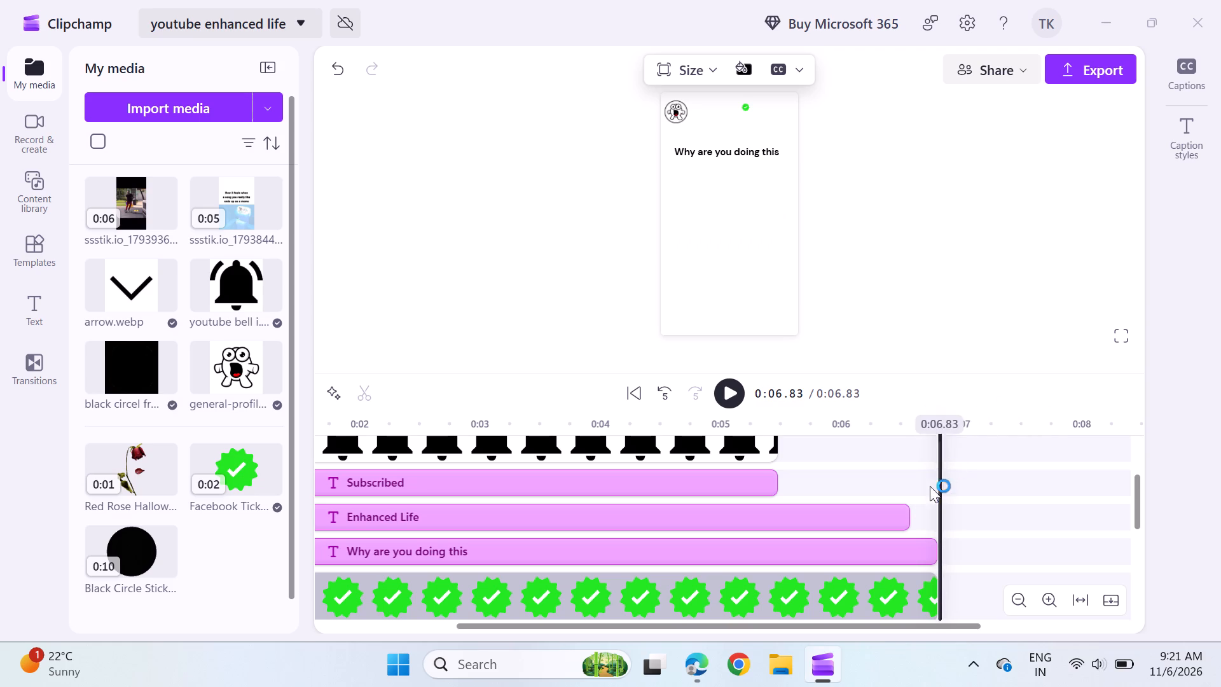
left_click_drag(907, 513, 931, 507)
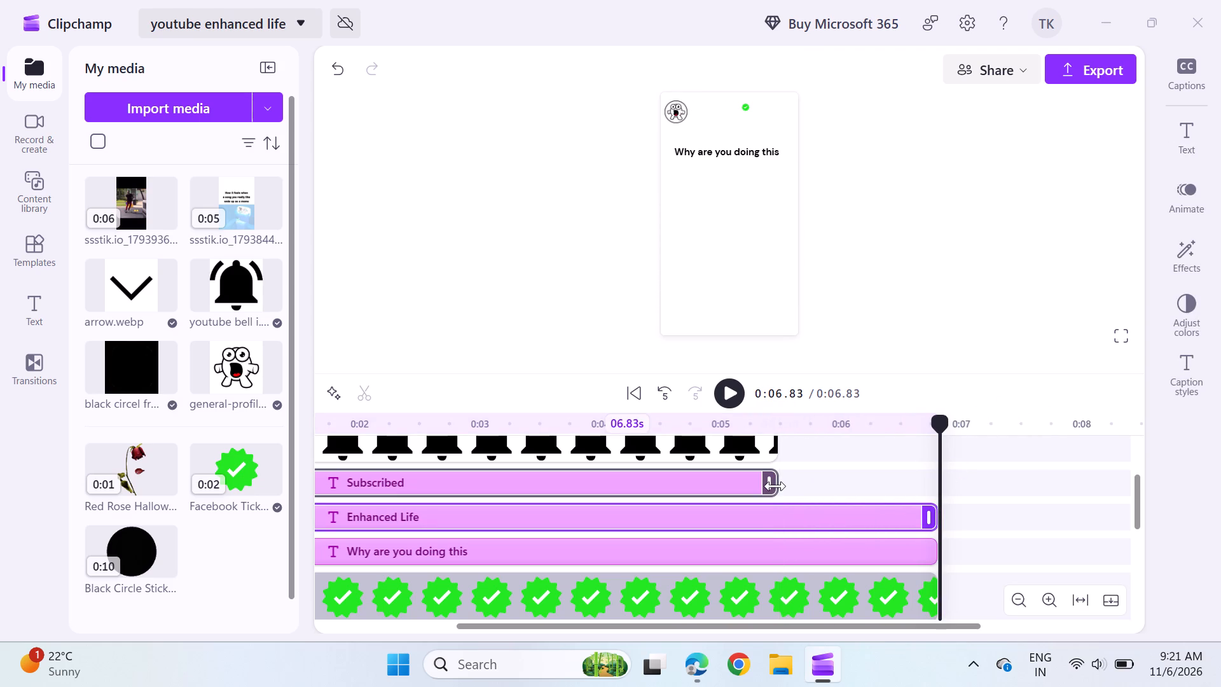
Extend the "Subscribed" text on the timeline to end at 6.83 s.
left_click_drag(775, 486, 928, 487)
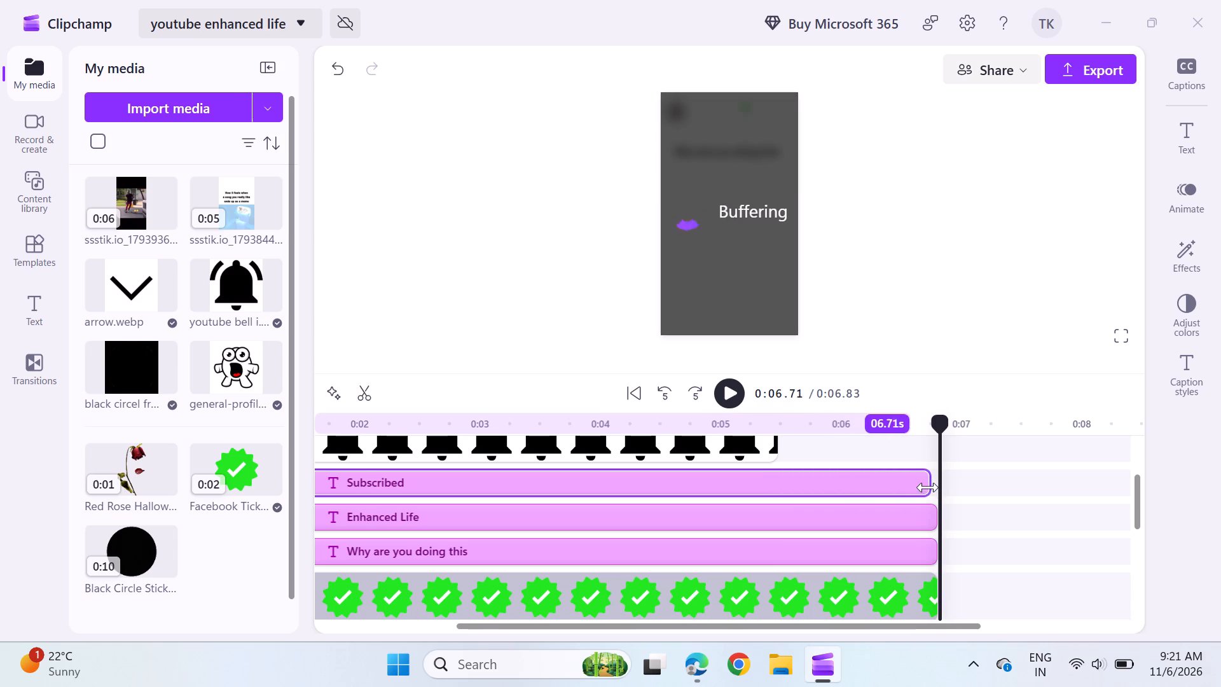
left_click_drag(928, 487, 939, 487)
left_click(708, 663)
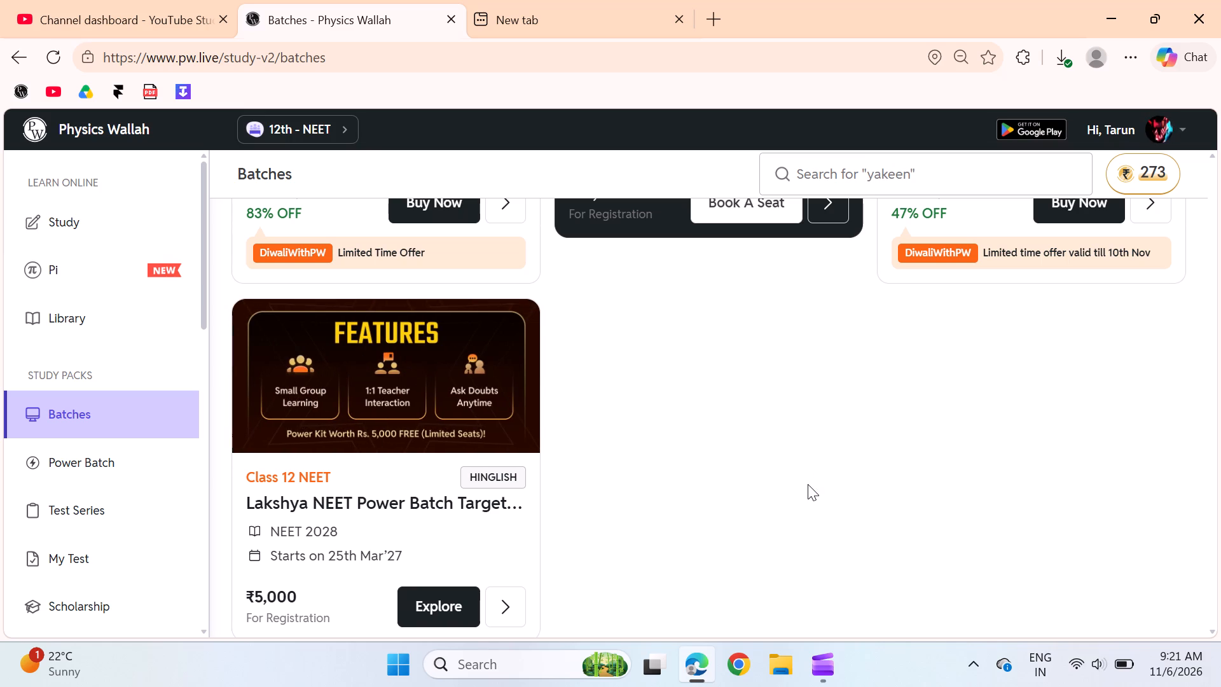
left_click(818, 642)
Extend the YouTube bell icon on the timeline to end at 6.83 s.
scroll(827, 522, "up", 1)
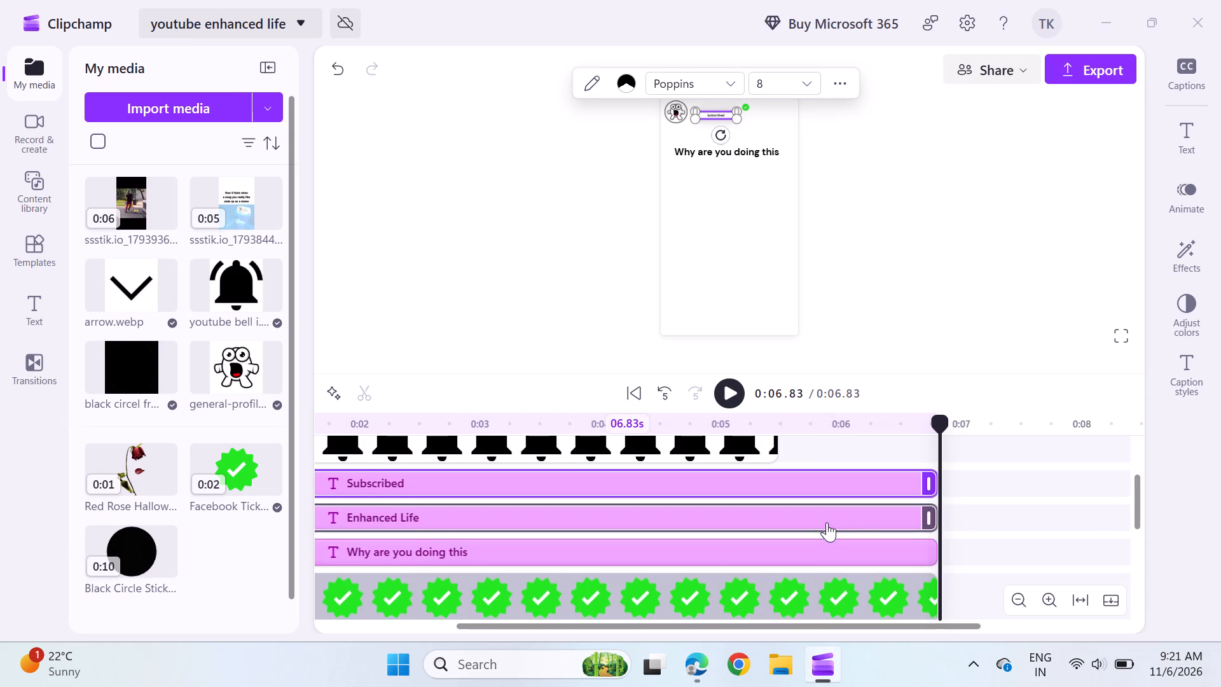
scroll(827, 522, "up", 1)
left_click_drag(773, 541, 776, 539)
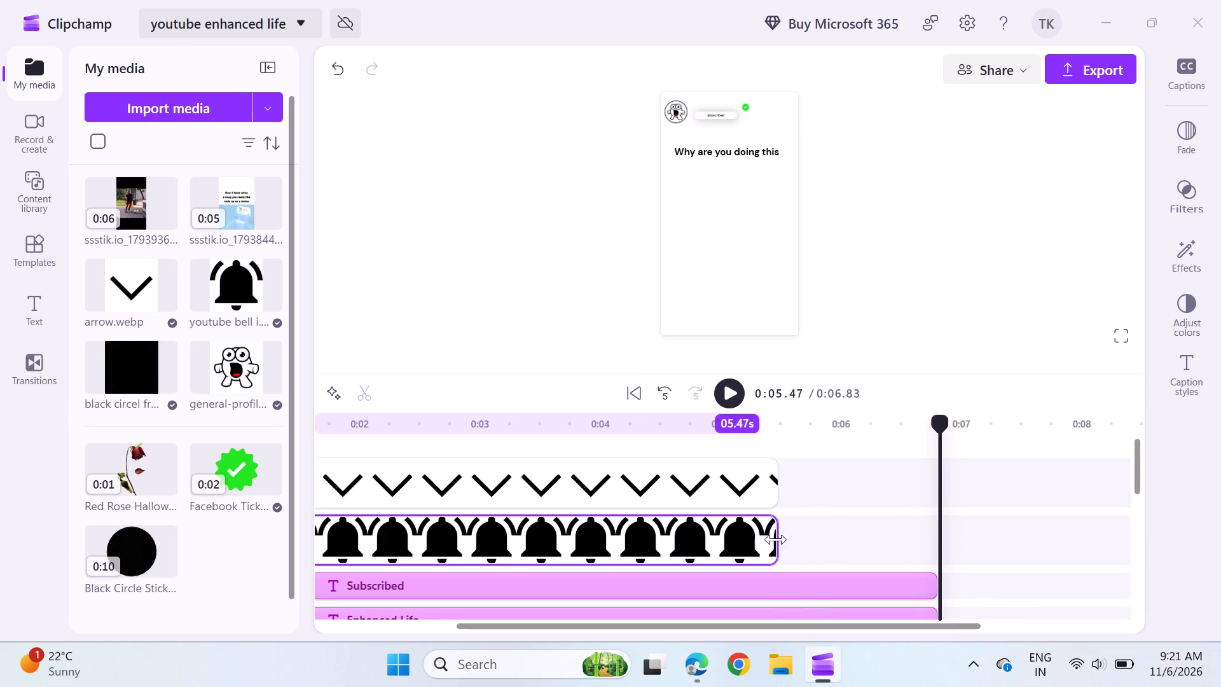
left_click_drag(776, 539, 869, 529)
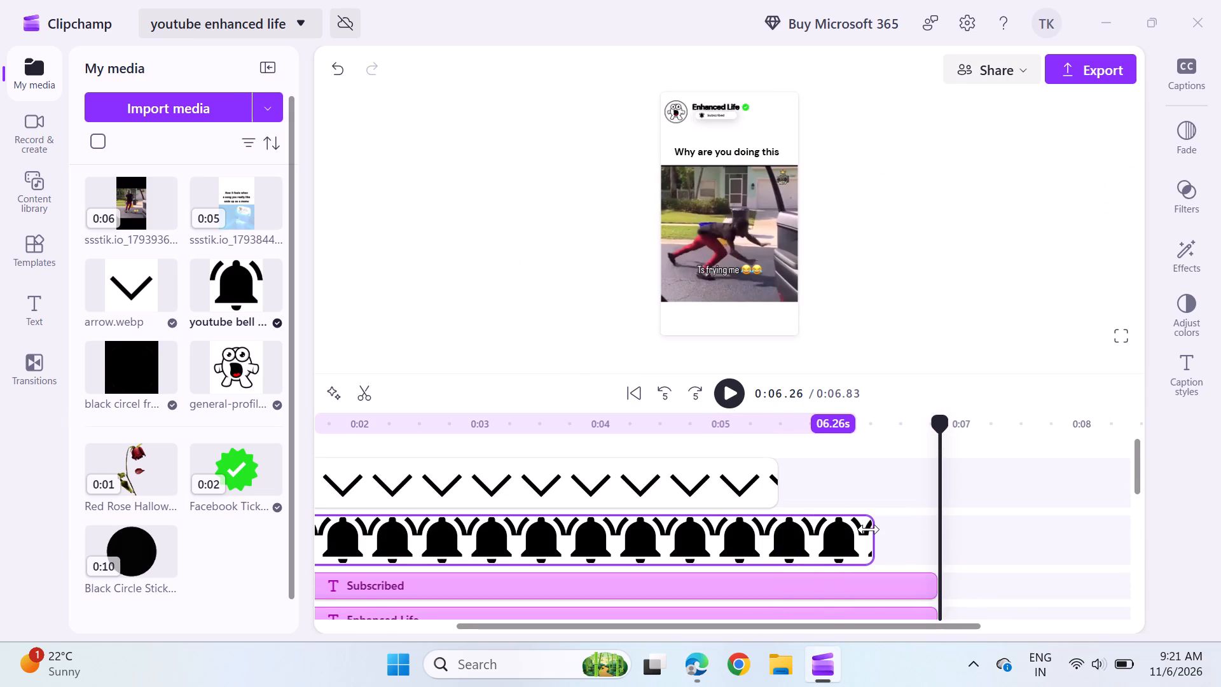
left_click_drag(869, 529, 933, 517)
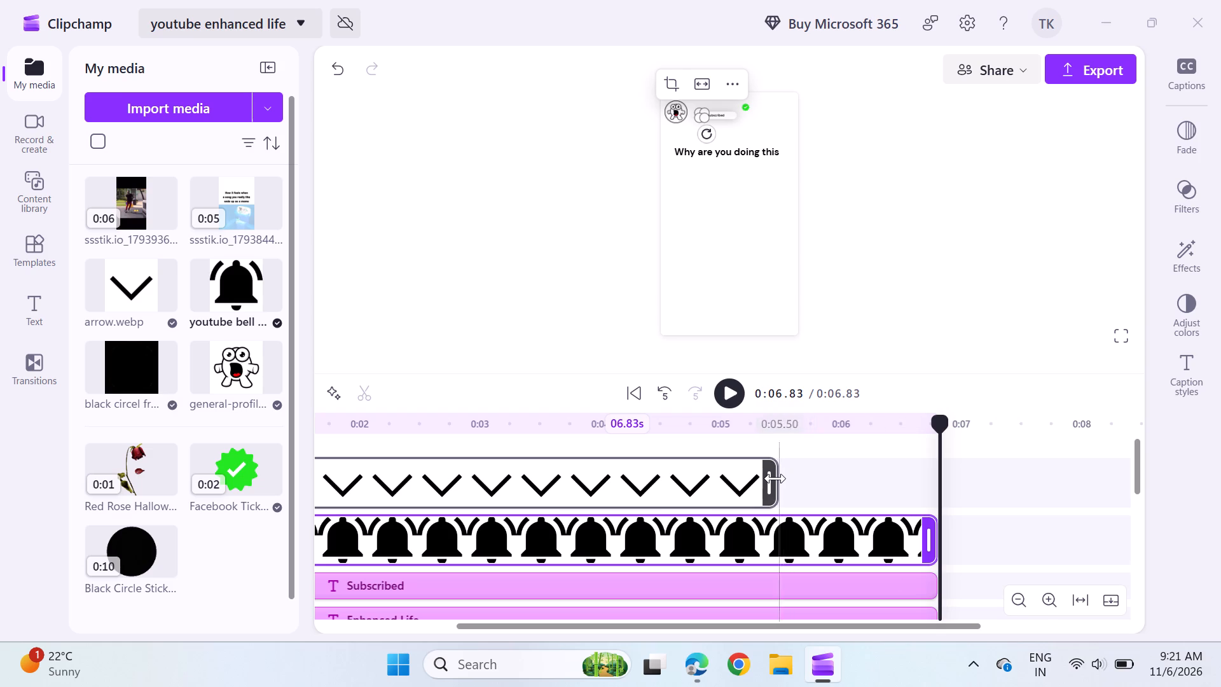
Extend the down-arrow image on the timeline to end at 6.83 s, level with the bell icon.
left_click_drag(775, 478, 856, 476)
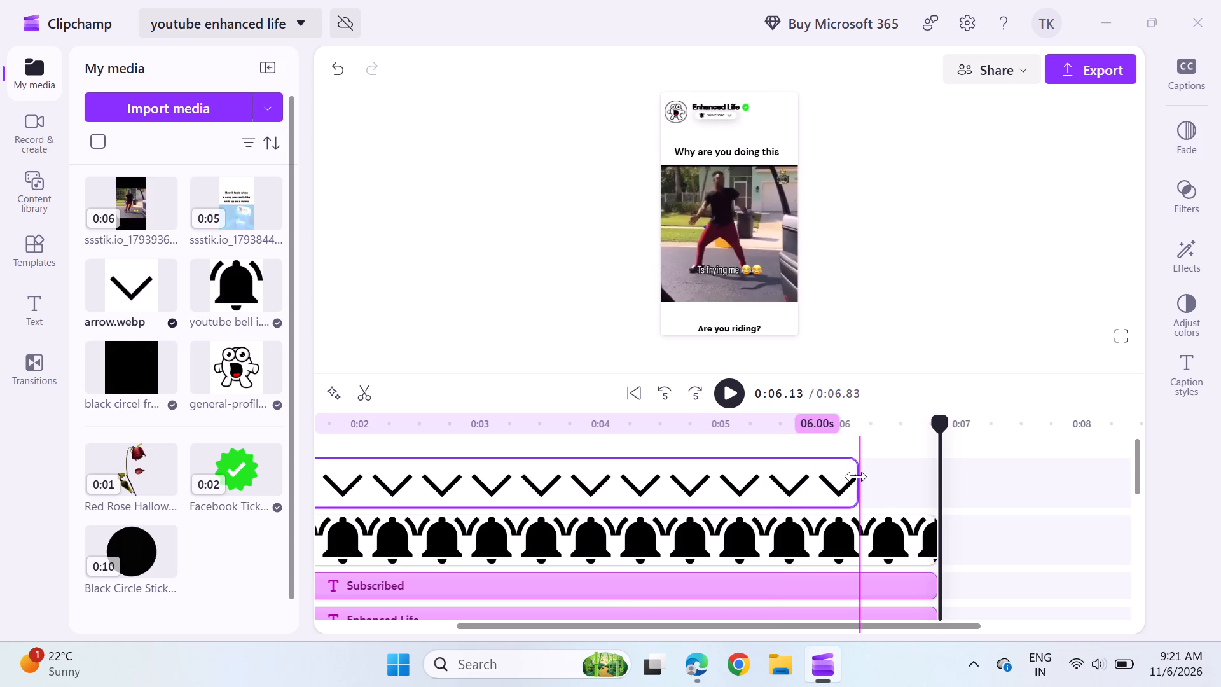
left_click_drag(856, 476, 921, 475)
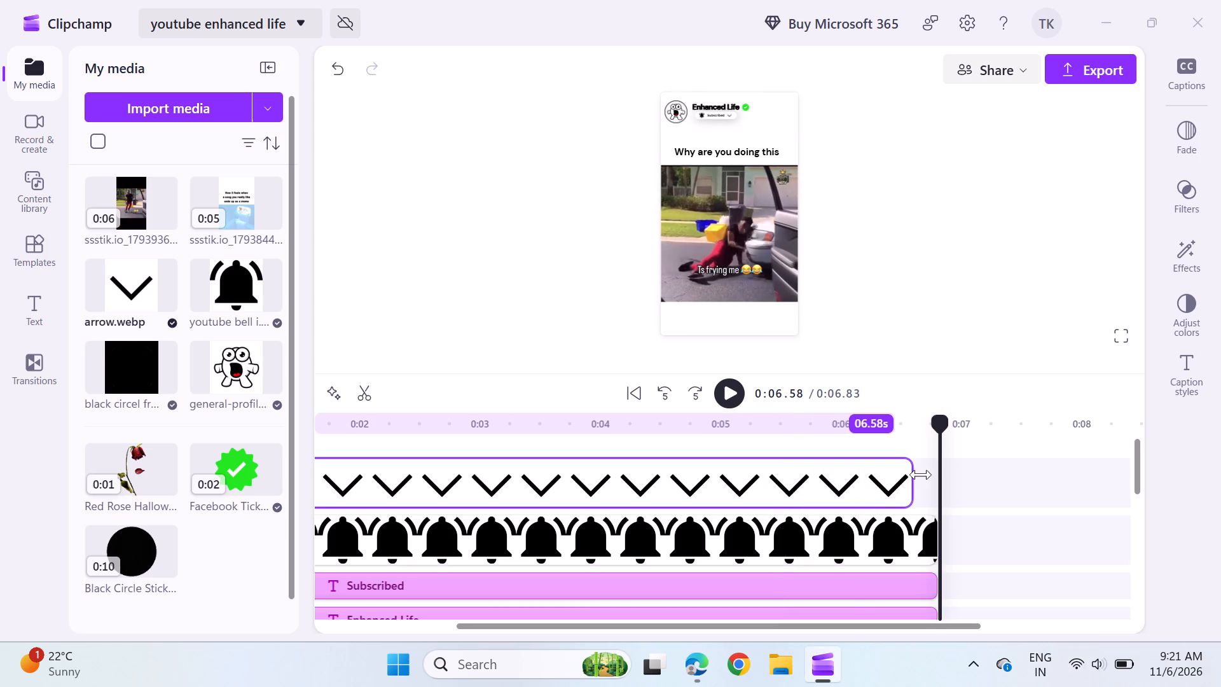
left_click_drag(921, 475, 932, 475)
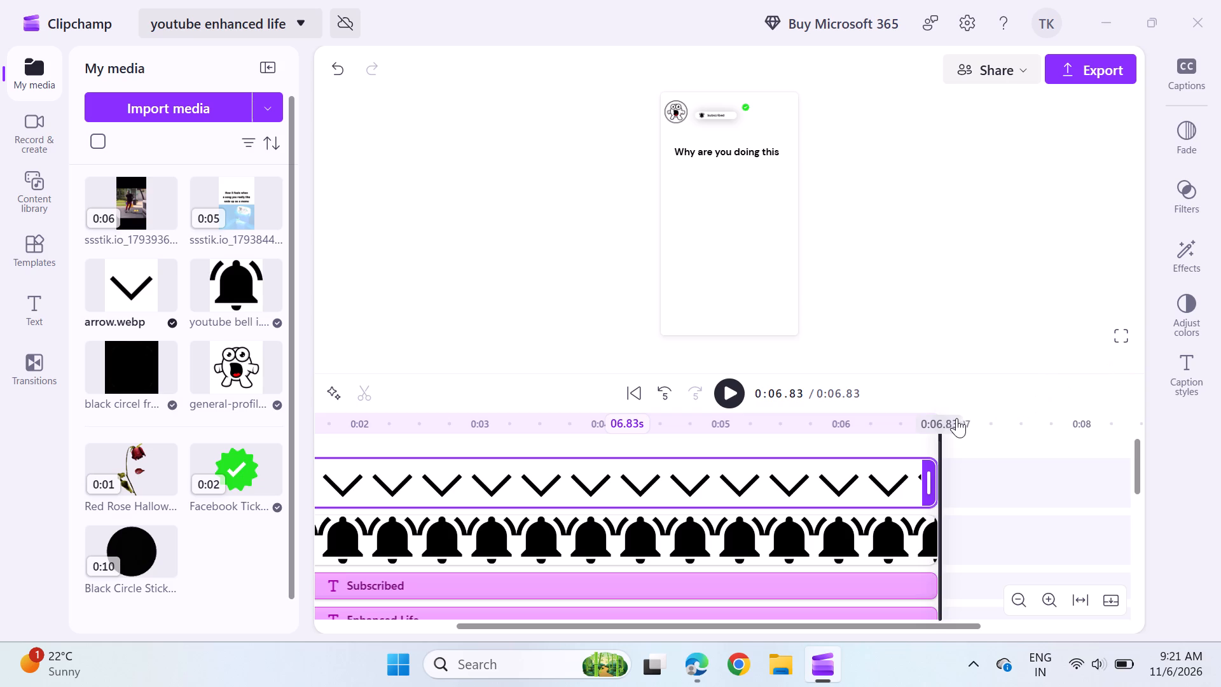
Play back the last seconds of the Short to check how the layers end.
left_click_drag(943, 426, 722, 424)
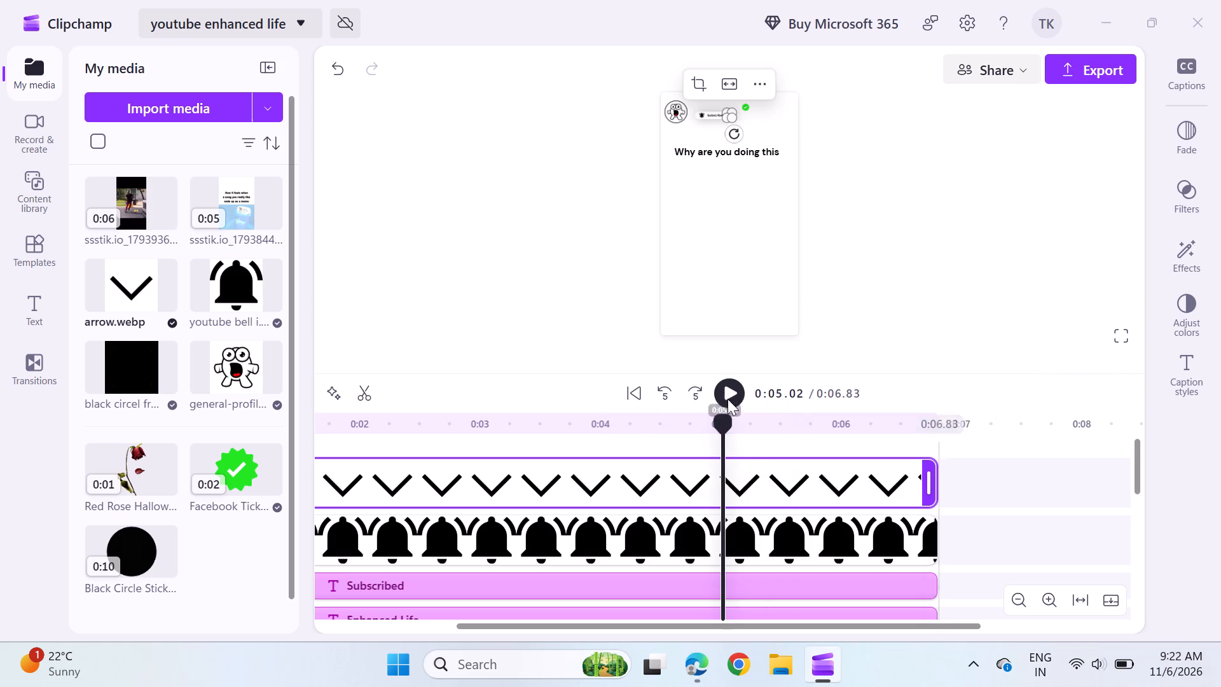
left_click(731, 387)
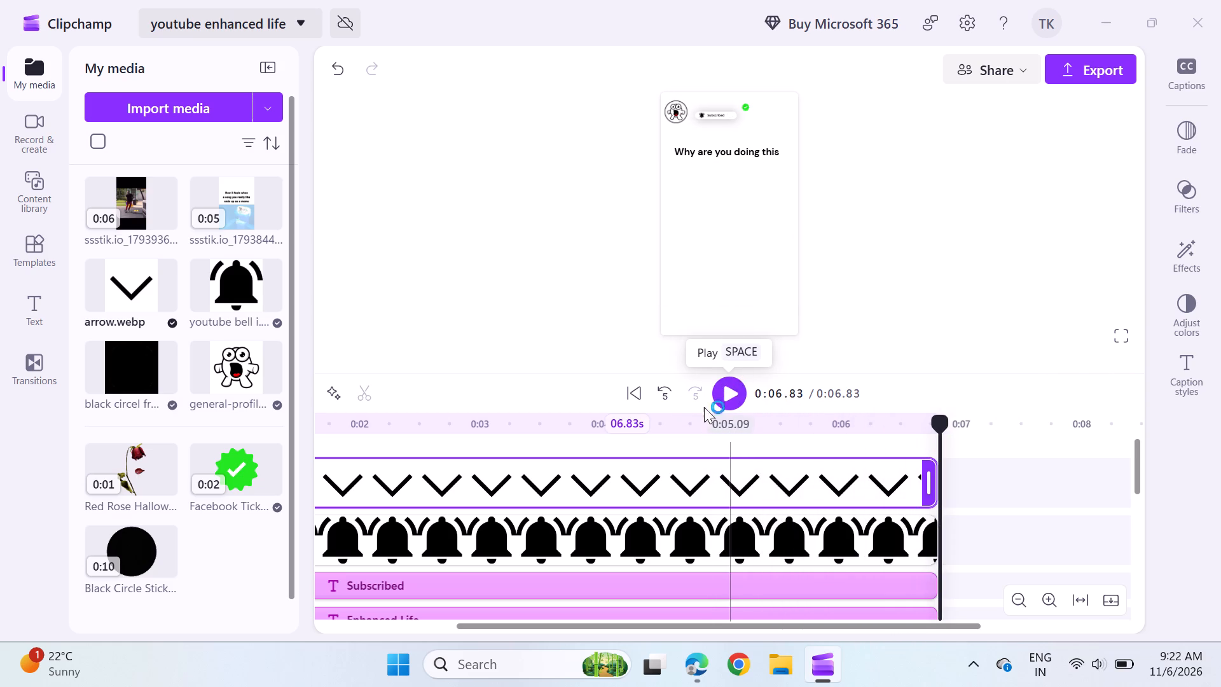
left_click(553, 440)
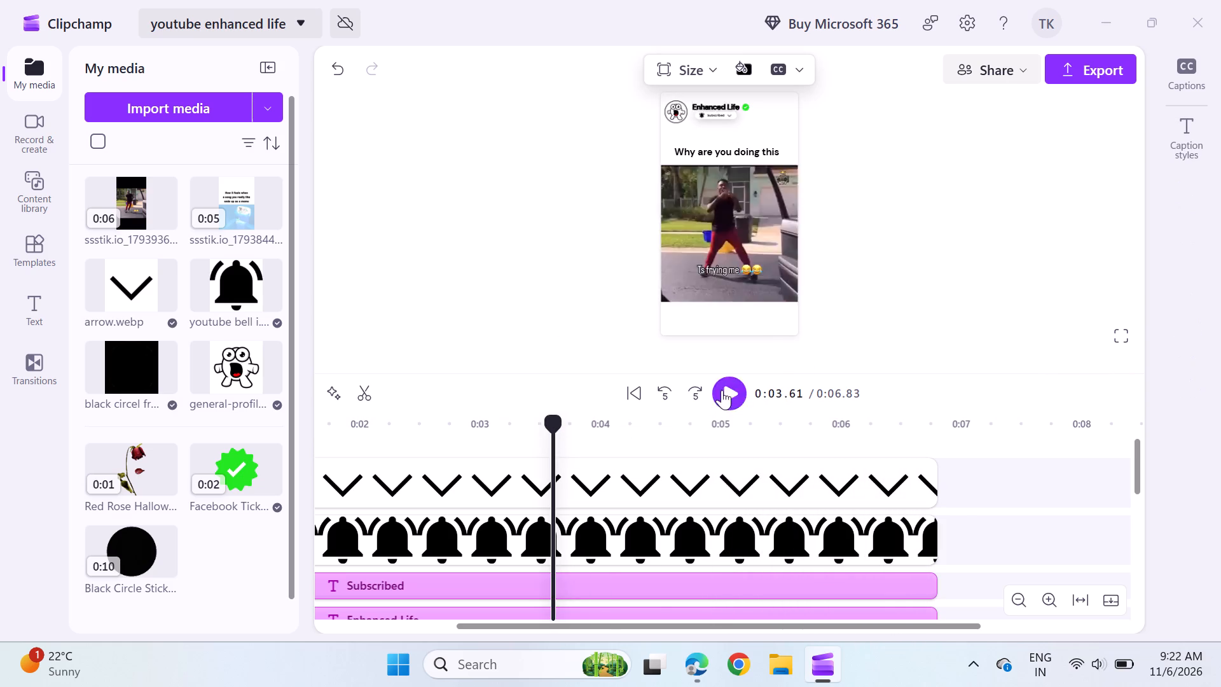
left_click(722, 390)
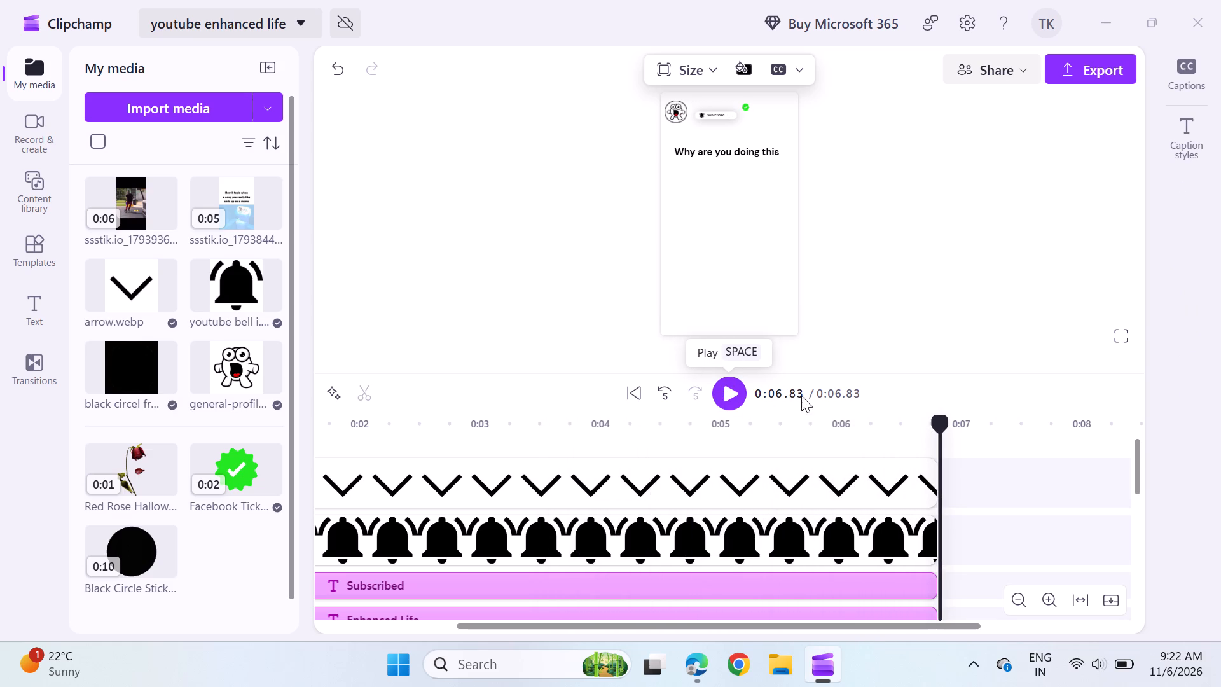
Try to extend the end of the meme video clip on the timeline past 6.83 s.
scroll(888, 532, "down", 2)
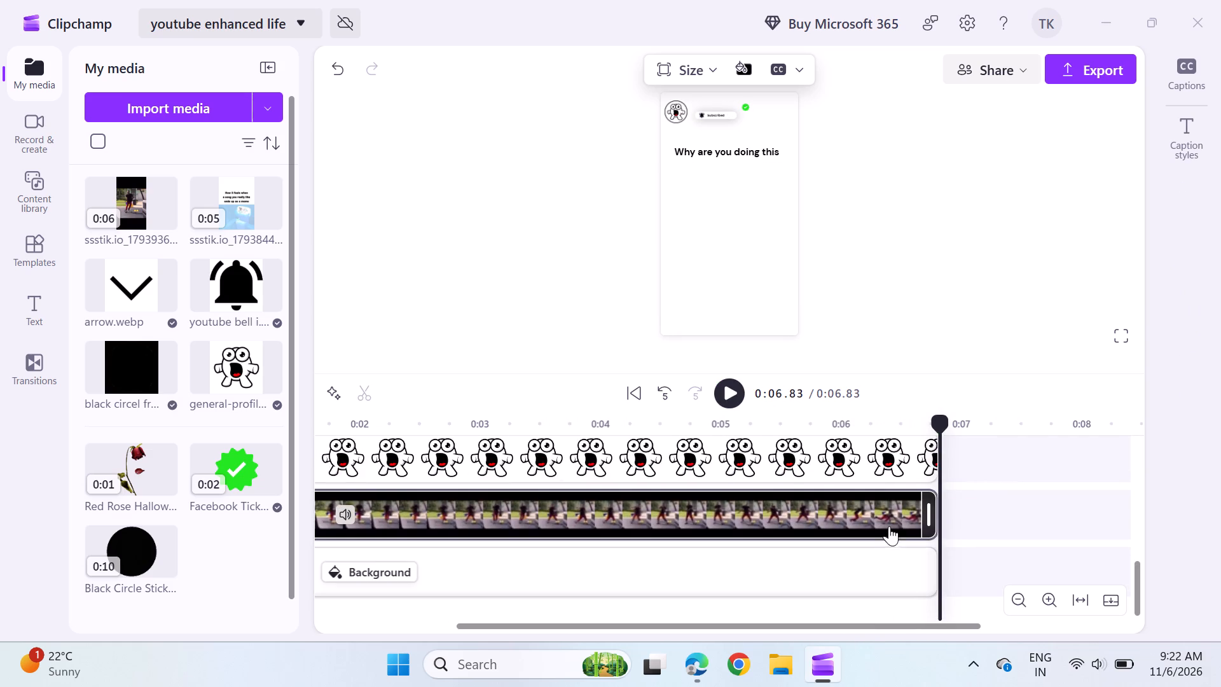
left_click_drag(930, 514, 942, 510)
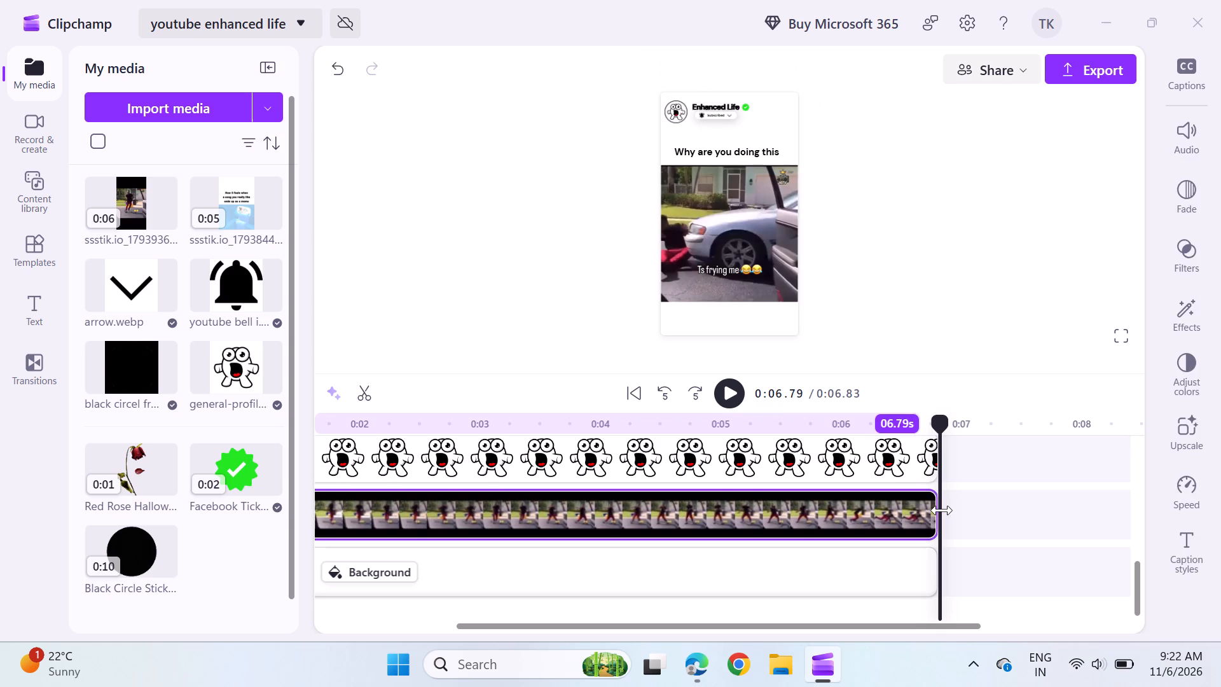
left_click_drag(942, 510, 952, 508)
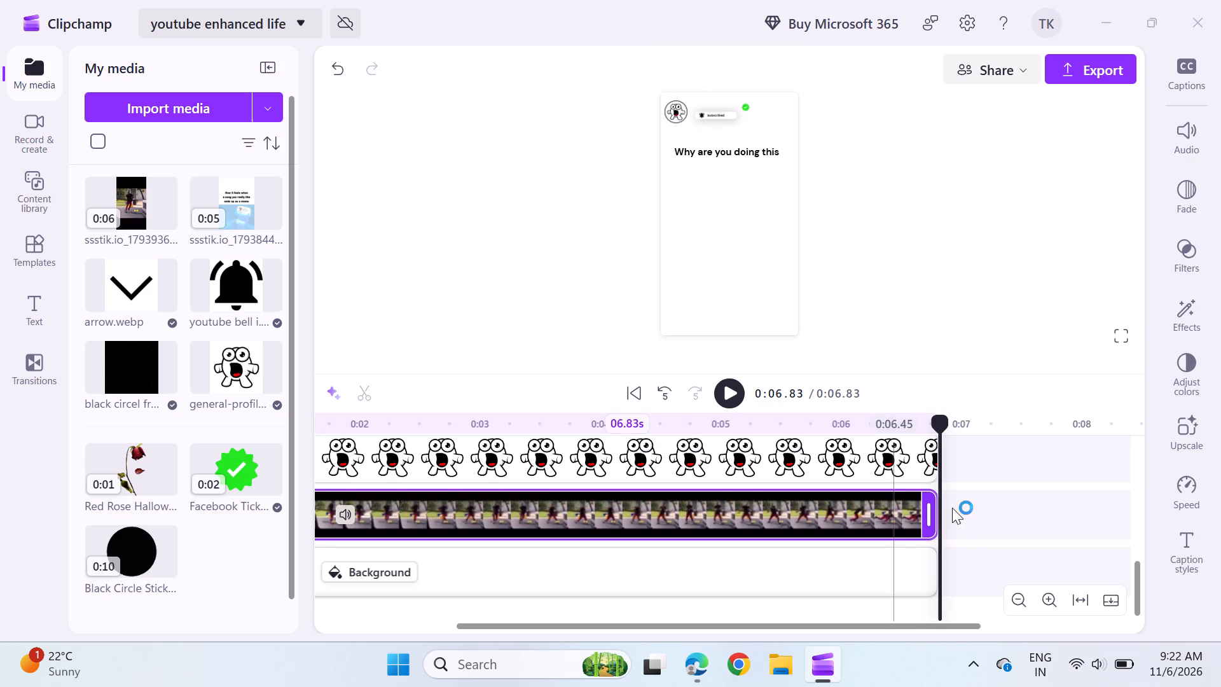
Preview the end of the Short in full screen, then return to the editor.
scroll(982, 475, "up", 4)
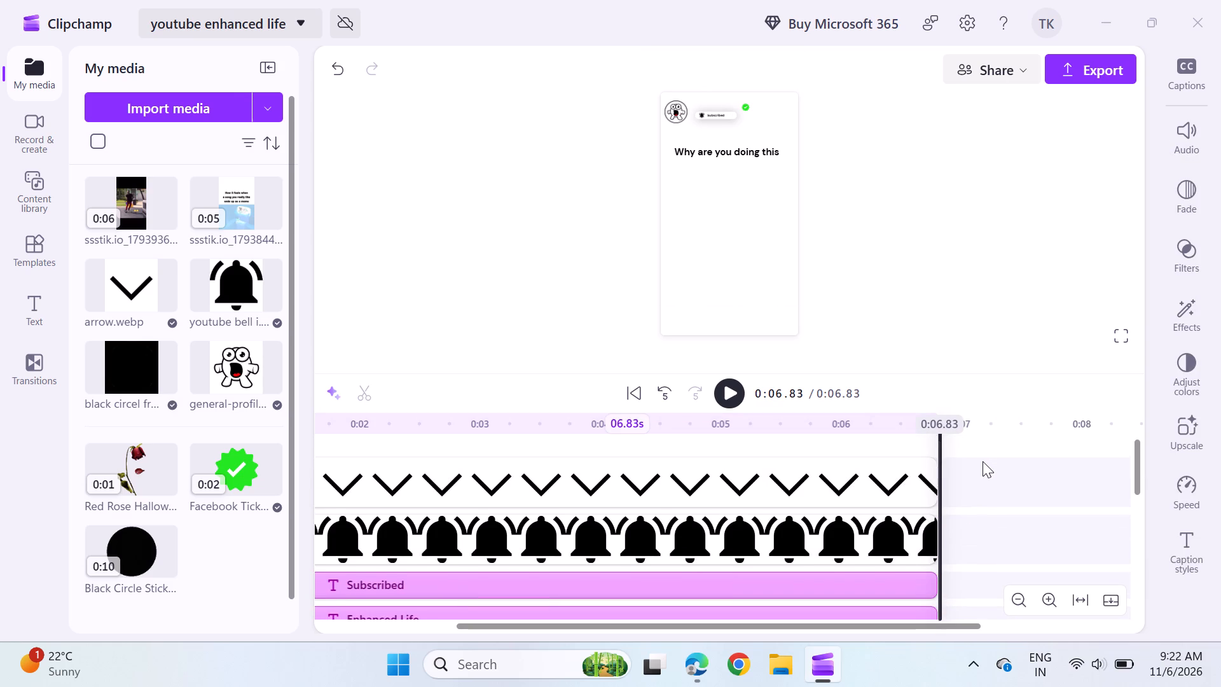
scroll(983, 461, "up", 3)
left_click(1122, 334)
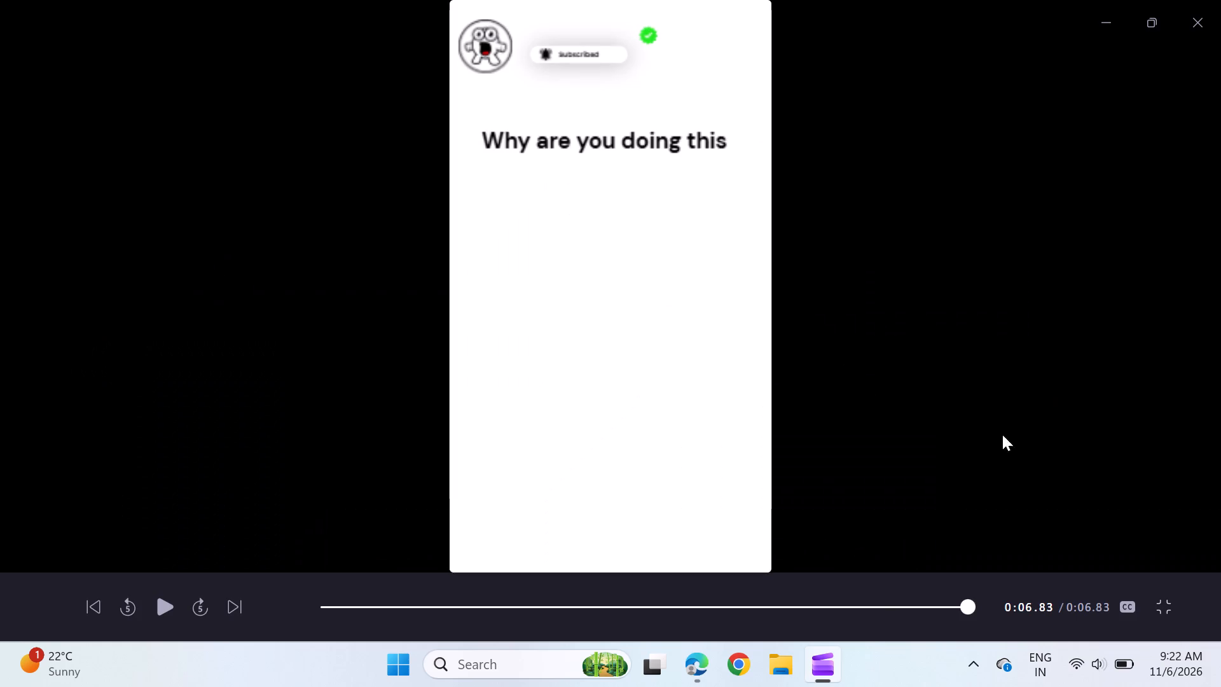
left_click(855, 606)
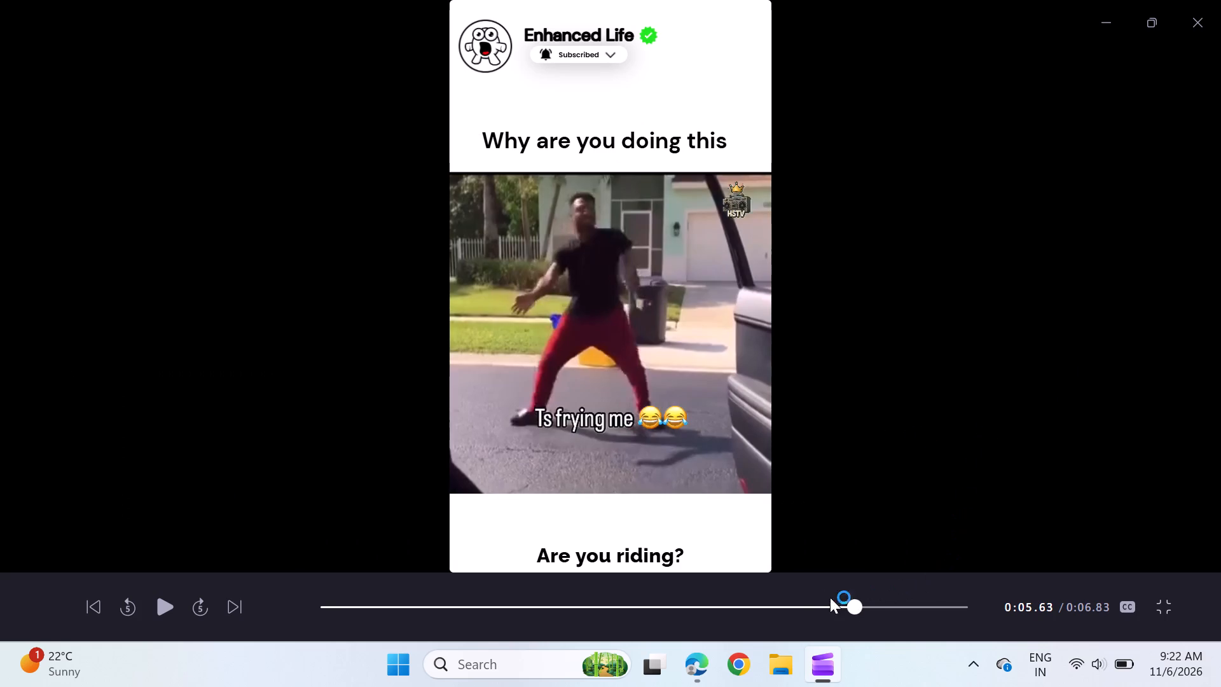
left_click(782, 607)
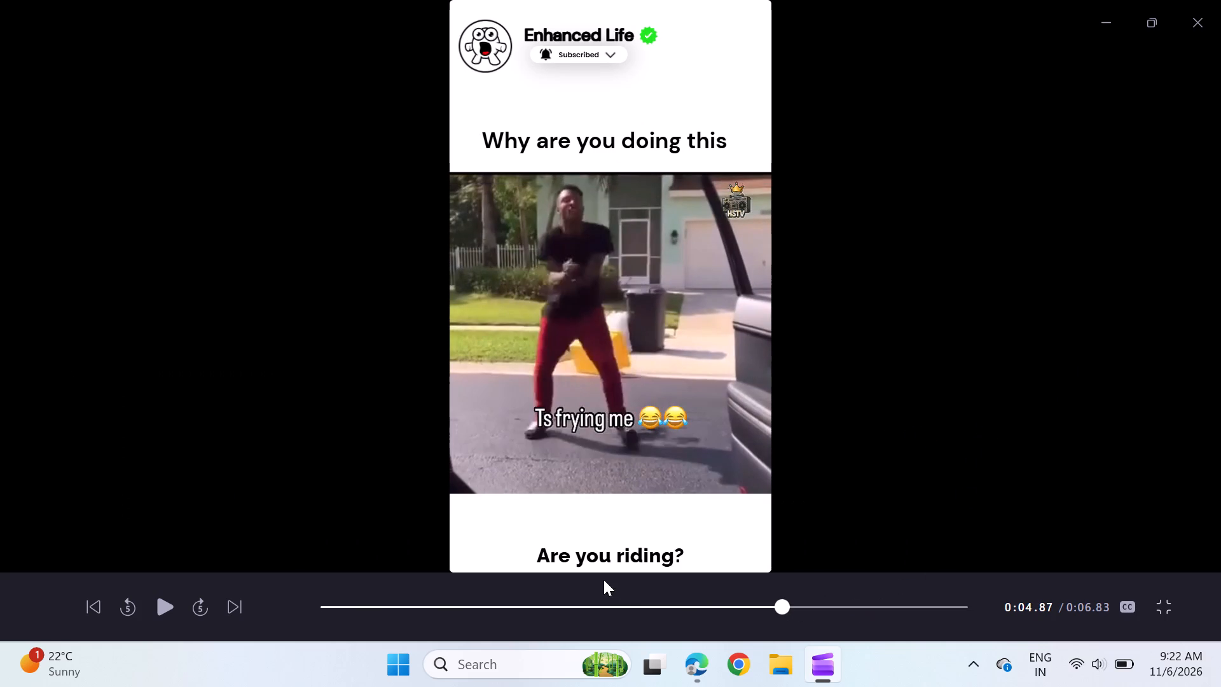
left_click(168, 604)
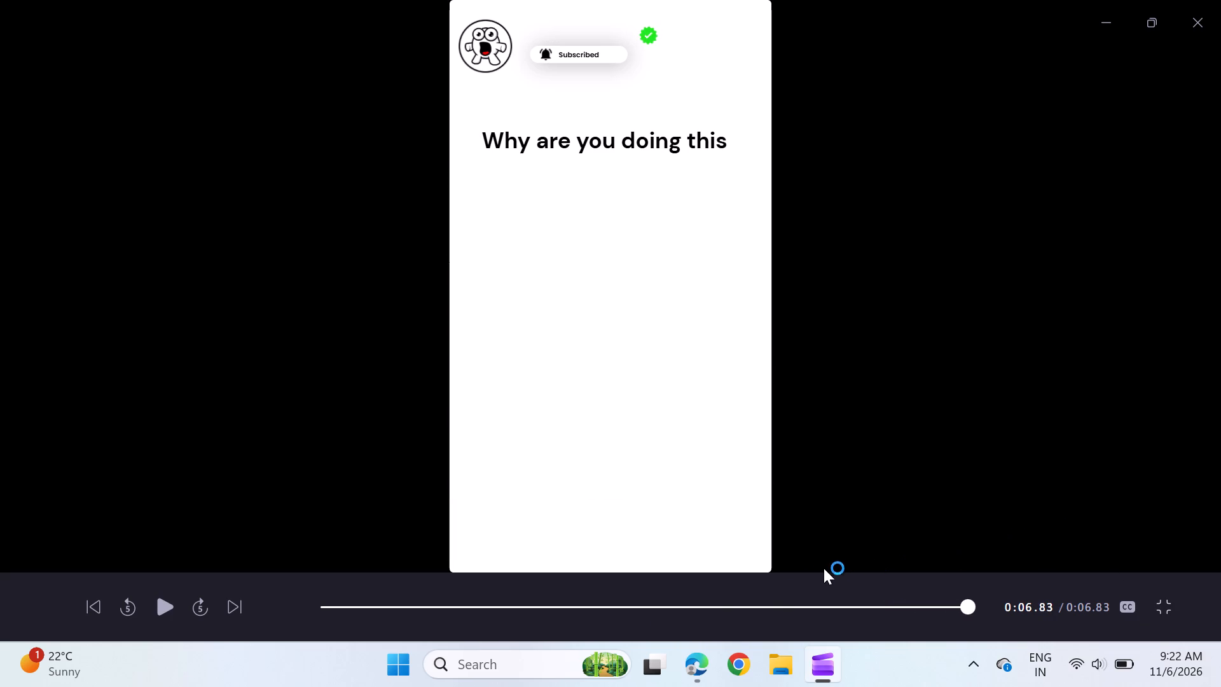
left_click(1173, 606)
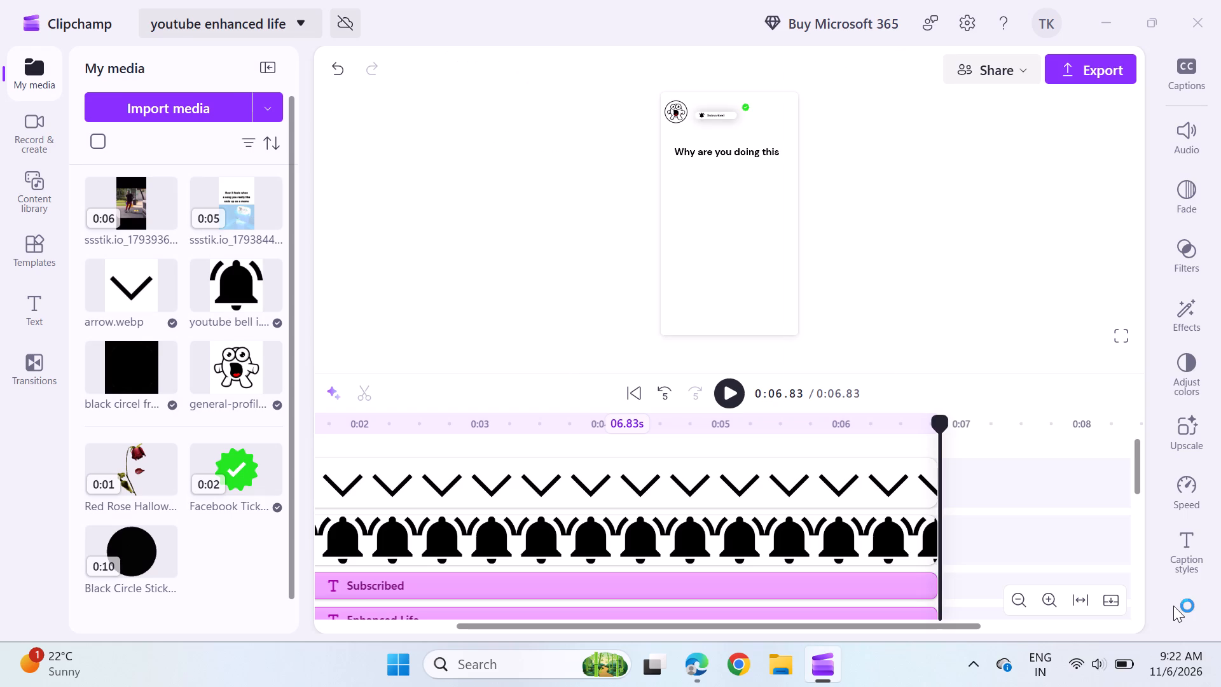
Readjust the end of the "Enhanced Life" title on the timeline to 6.83 s so it covers the final frame.
scroll(883, 499, "down", 1)
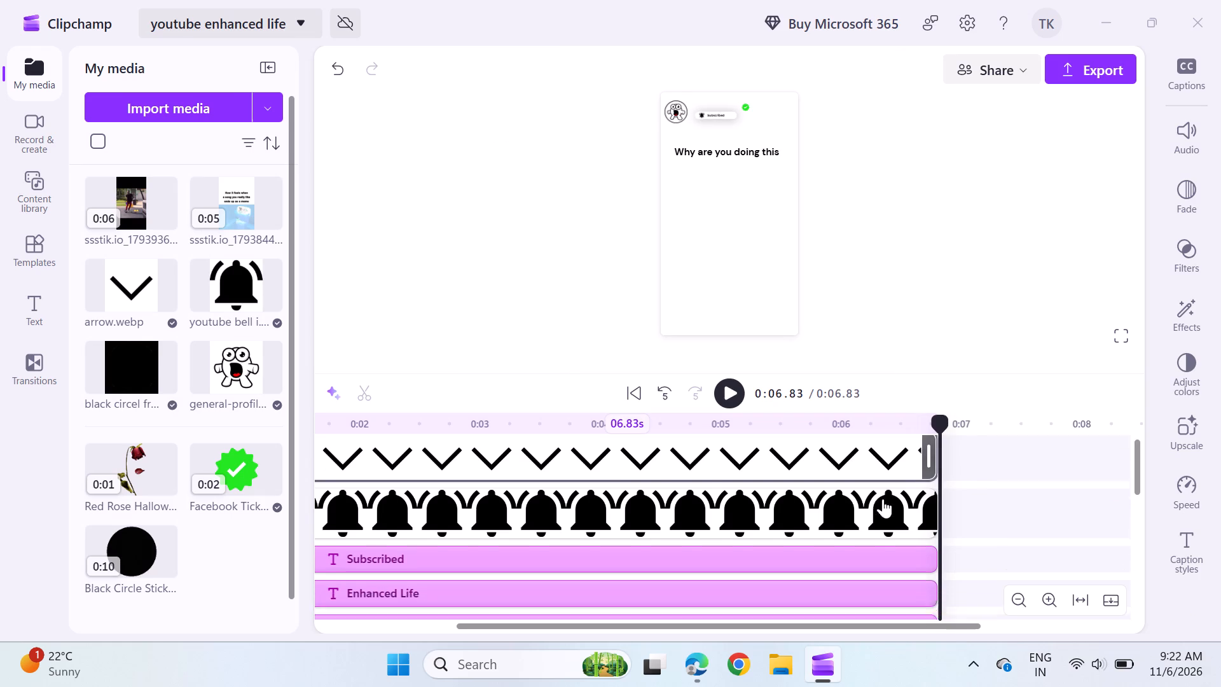
scroll(883, 499, "down", 1)
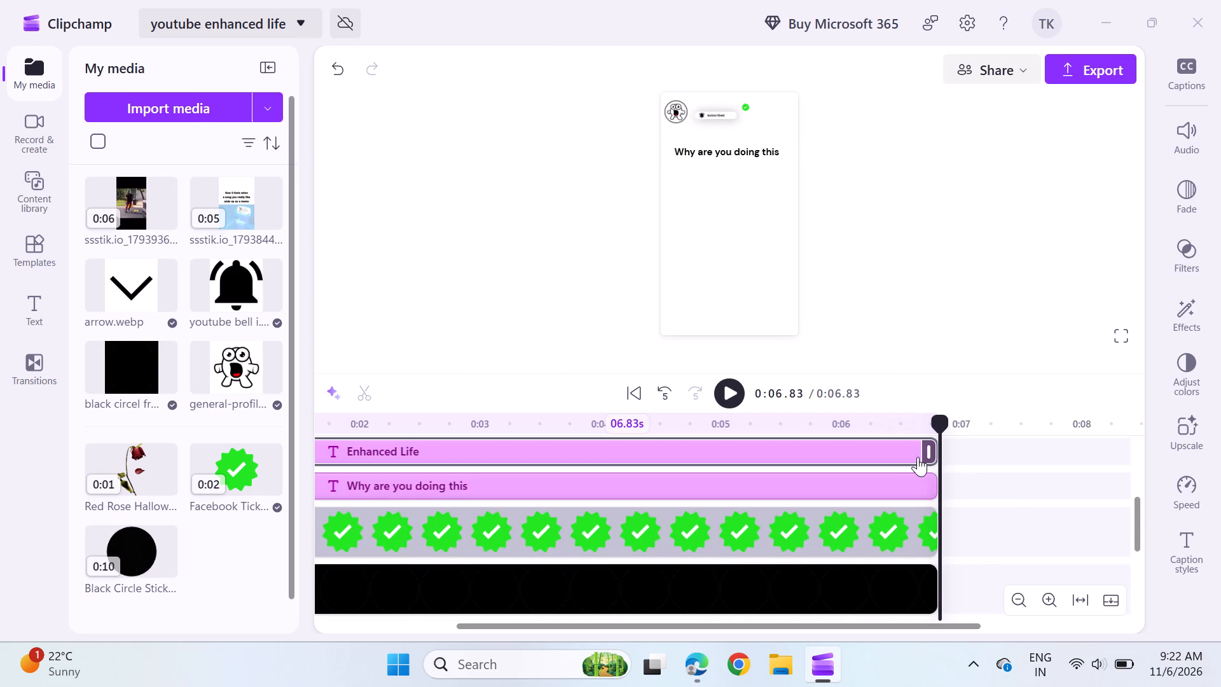
left_click_drag(930, 450, 928, 450)
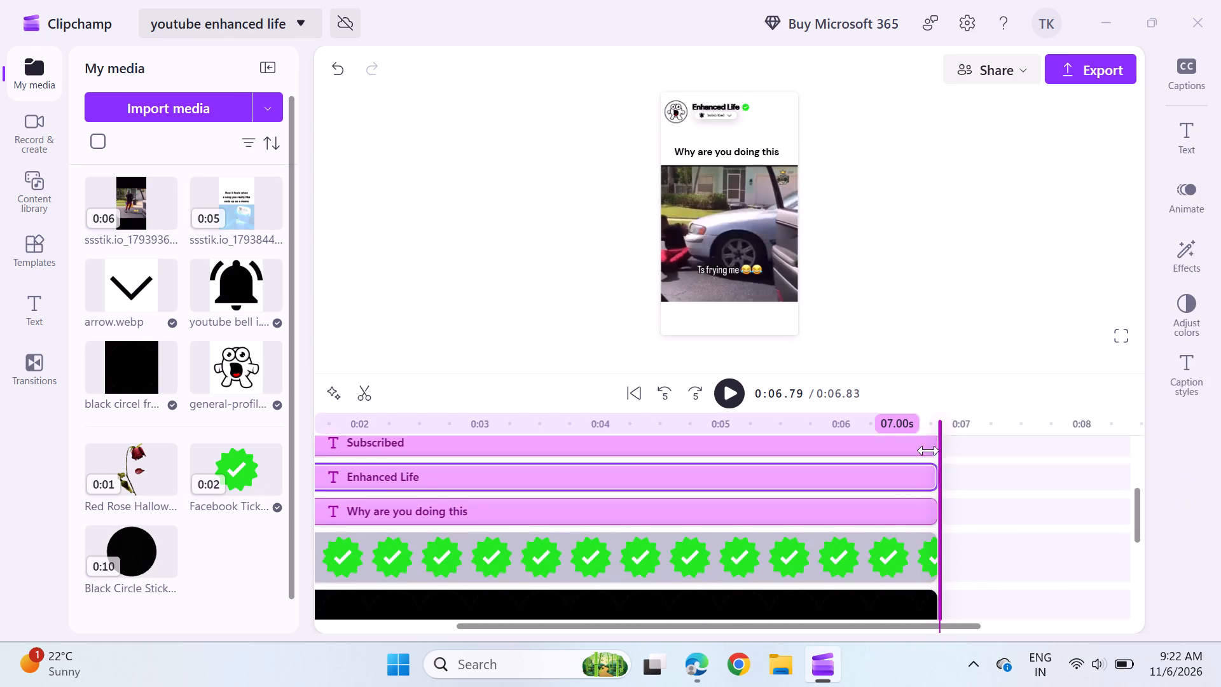
left_click_drag(928, 450, 944, 529)
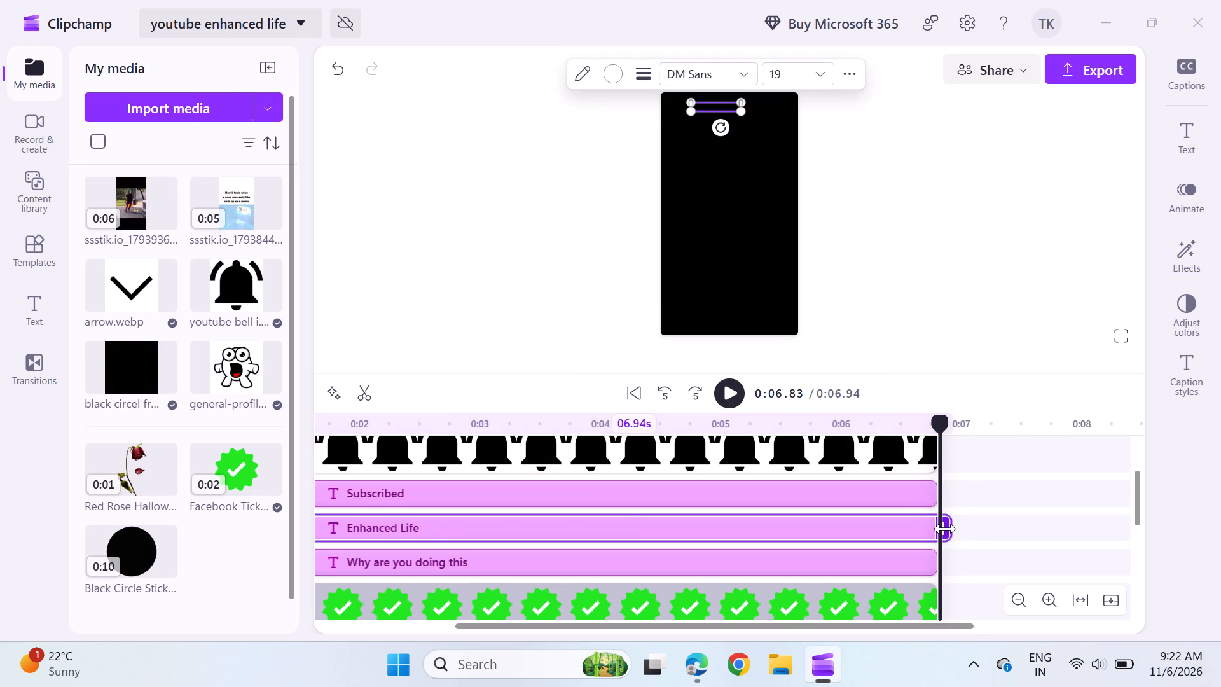
left_click_drag(944, 527, 932, 527)
left_click(989, 496)
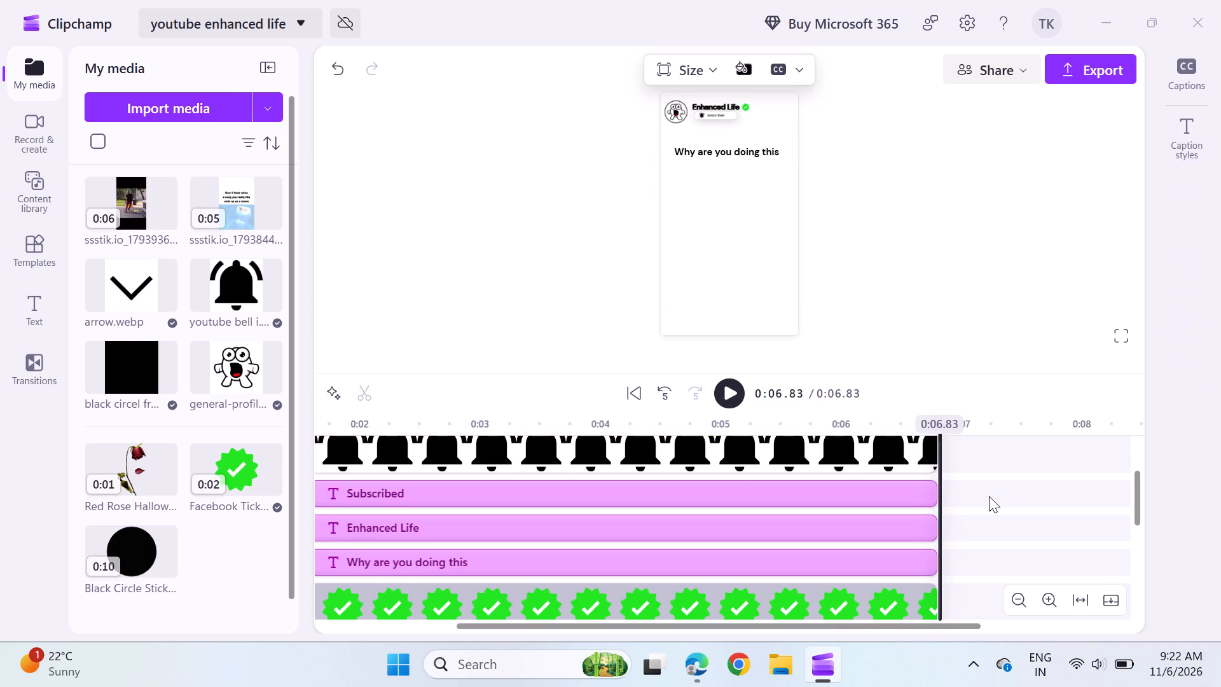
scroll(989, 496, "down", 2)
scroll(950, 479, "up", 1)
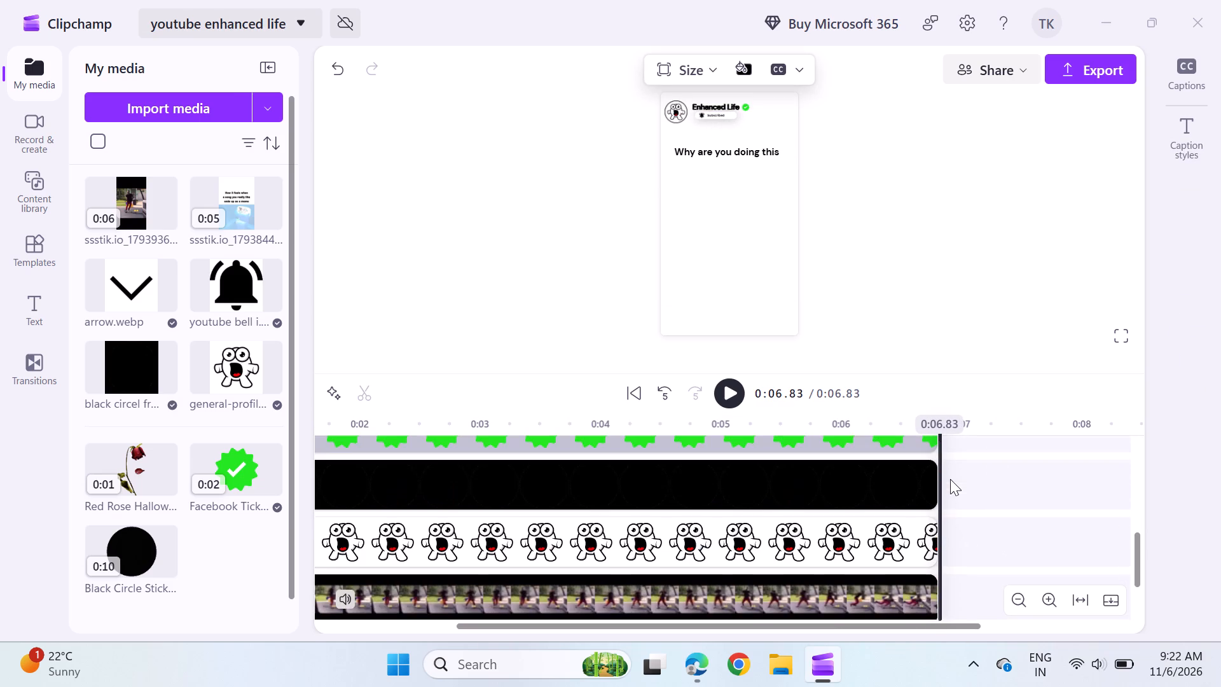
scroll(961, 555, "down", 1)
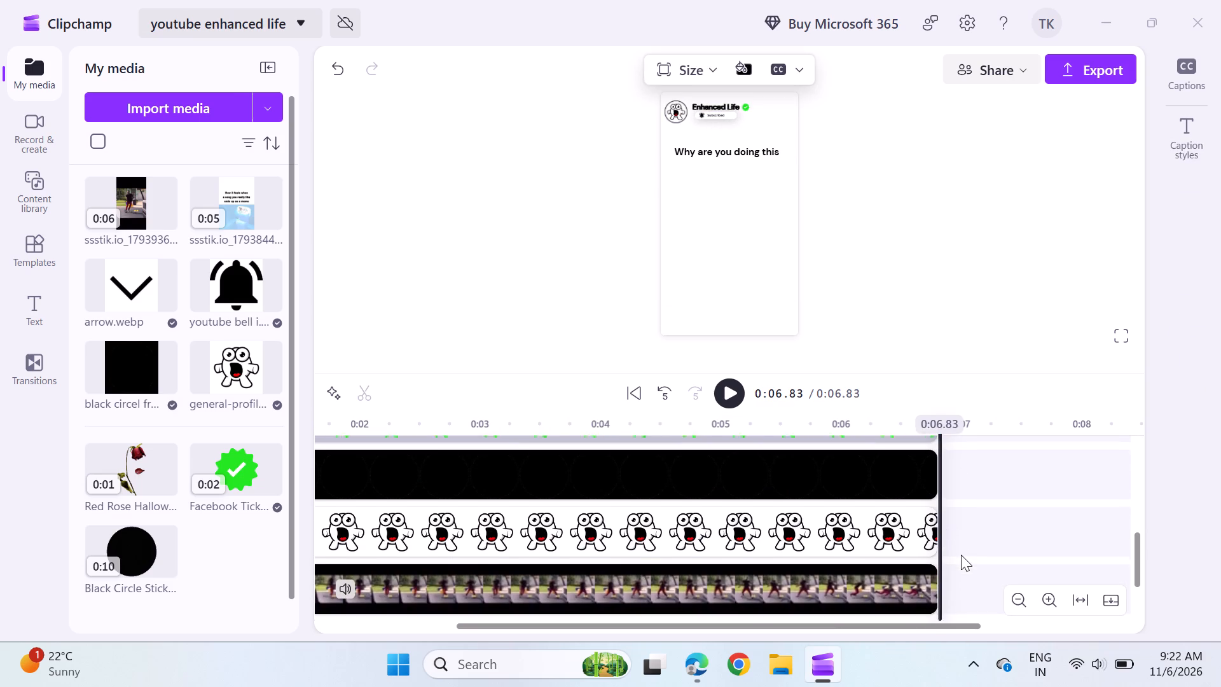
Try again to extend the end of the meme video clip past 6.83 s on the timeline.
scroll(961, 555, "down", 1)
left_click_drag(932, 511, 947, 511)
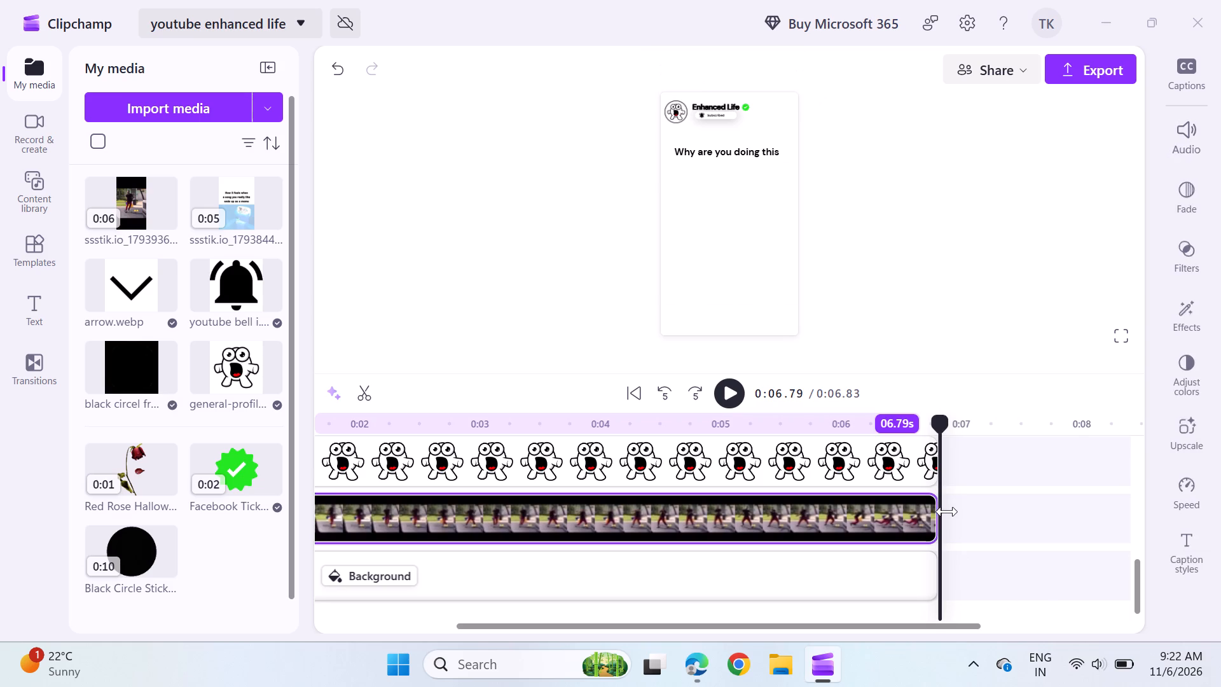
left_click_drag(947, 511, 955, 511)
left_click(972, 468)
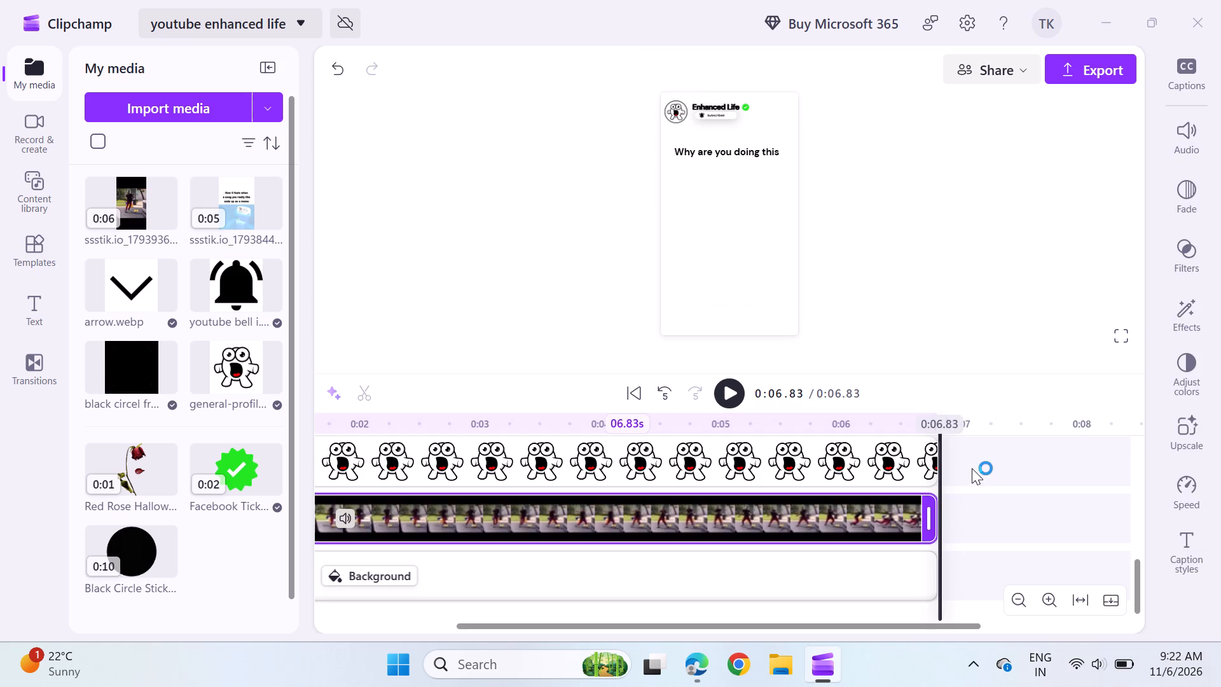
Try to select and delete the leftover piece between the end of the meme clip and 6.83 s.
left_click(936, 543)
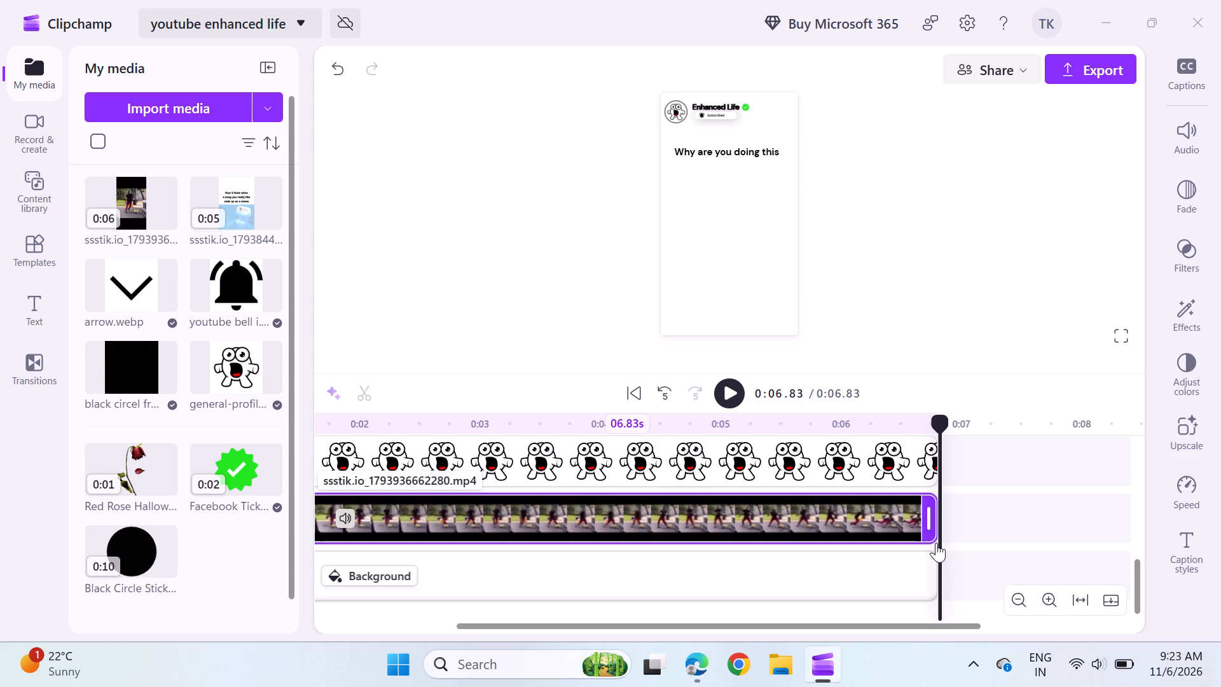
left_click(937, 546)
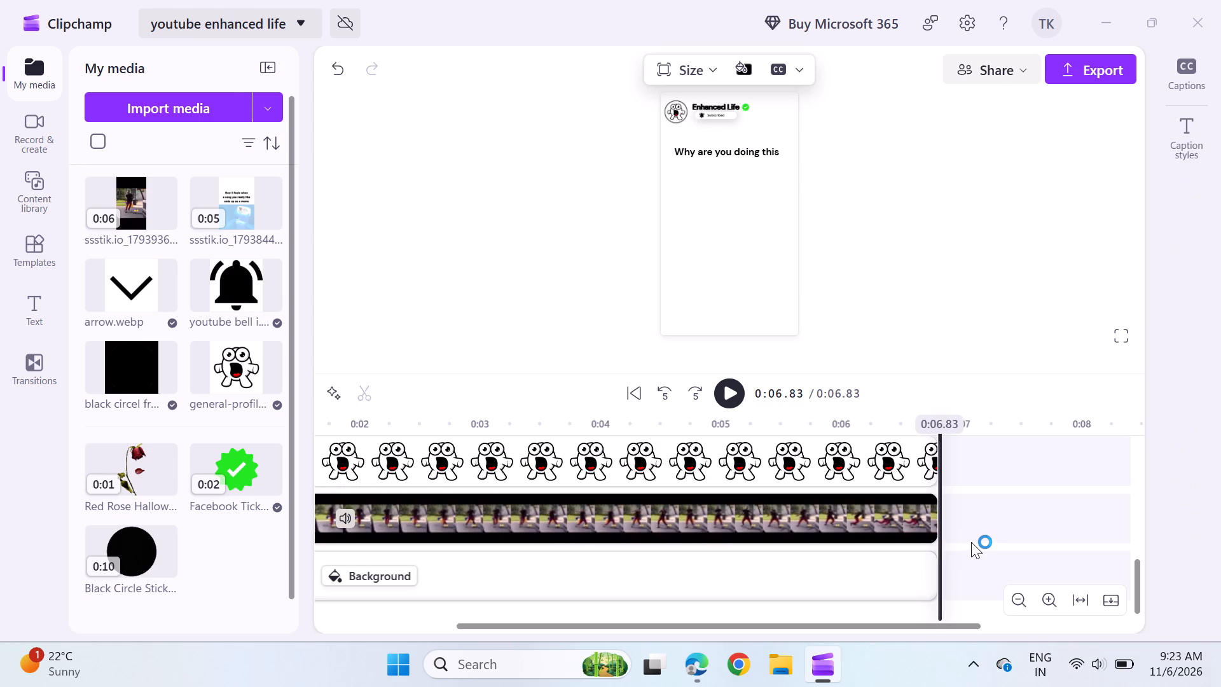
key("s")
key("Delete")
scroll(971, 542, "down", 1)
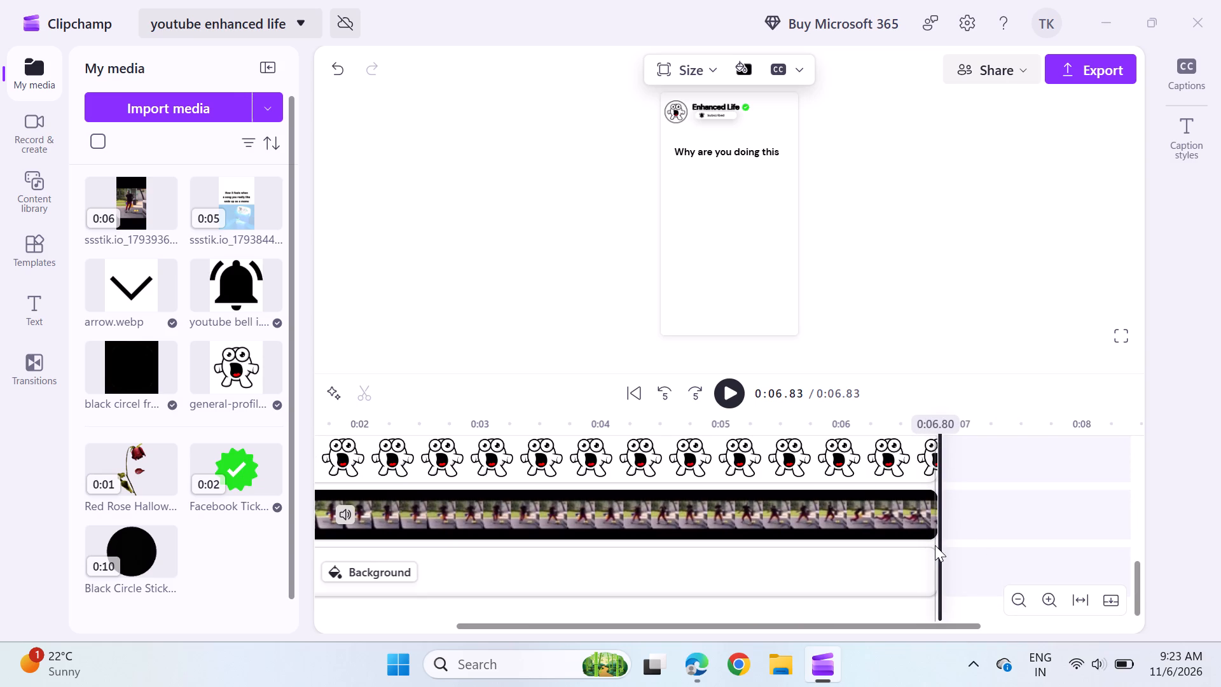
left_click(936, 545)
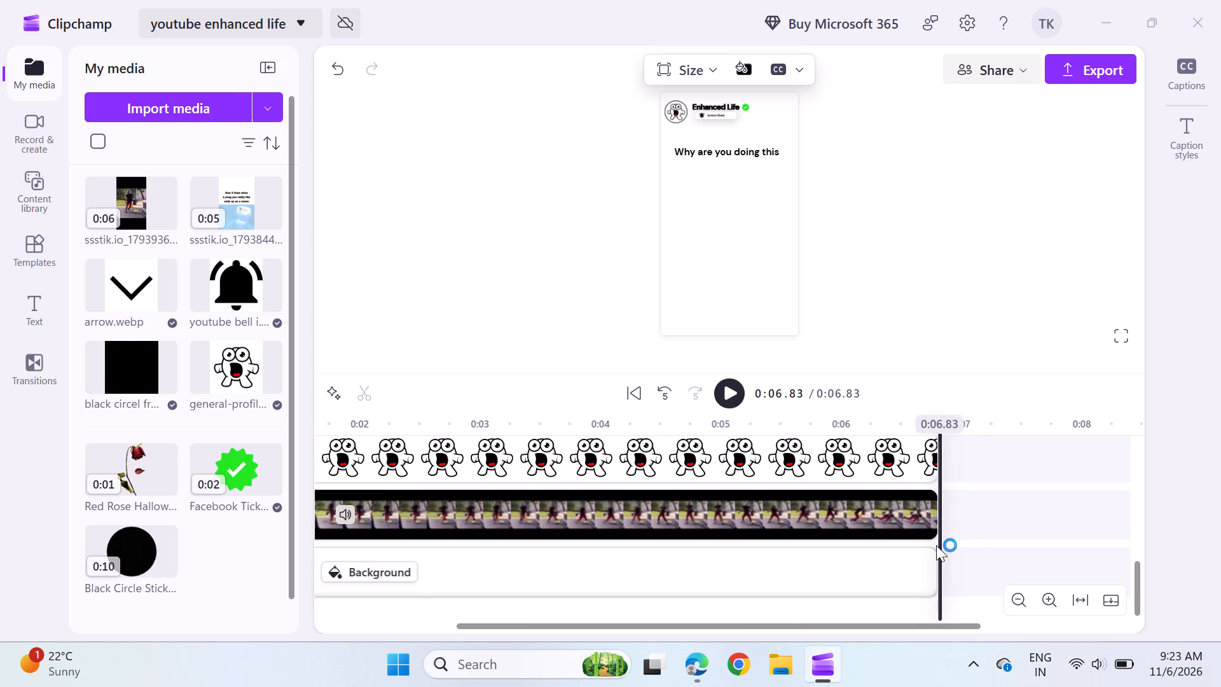
Compare earlier frames around 5.5 s with the final frame of the Short at 6.83 s.
left_click_drag(939, 433, 810, 428)
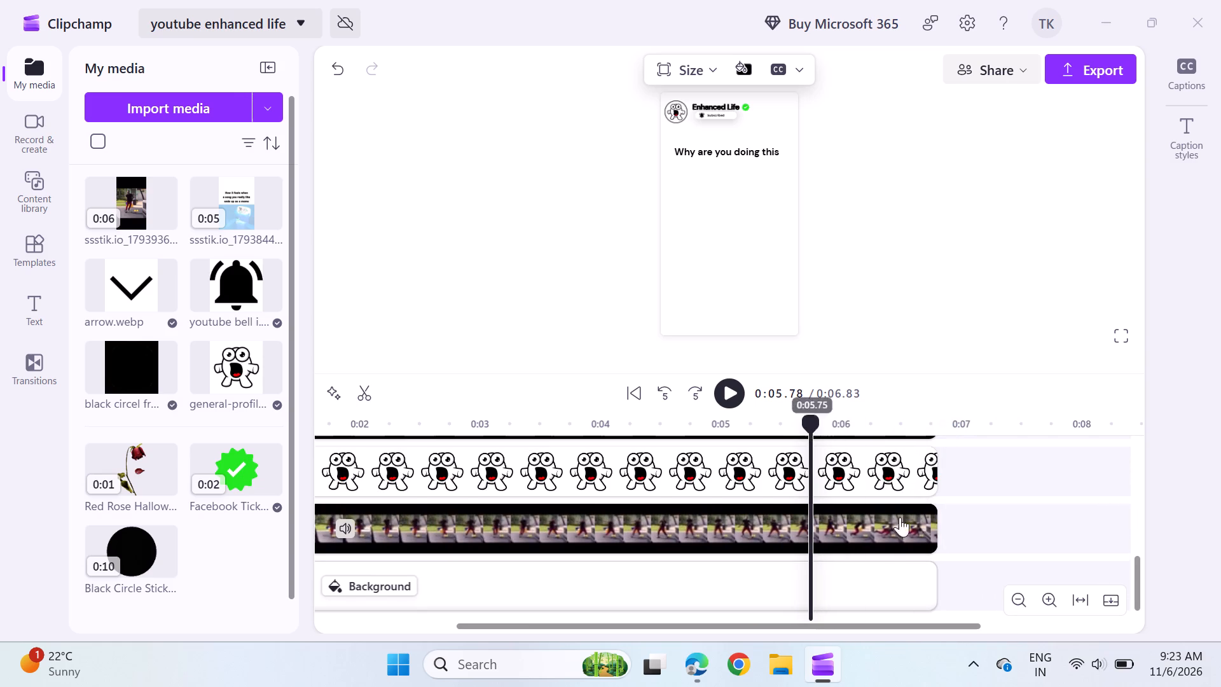
left_click(944, 537)
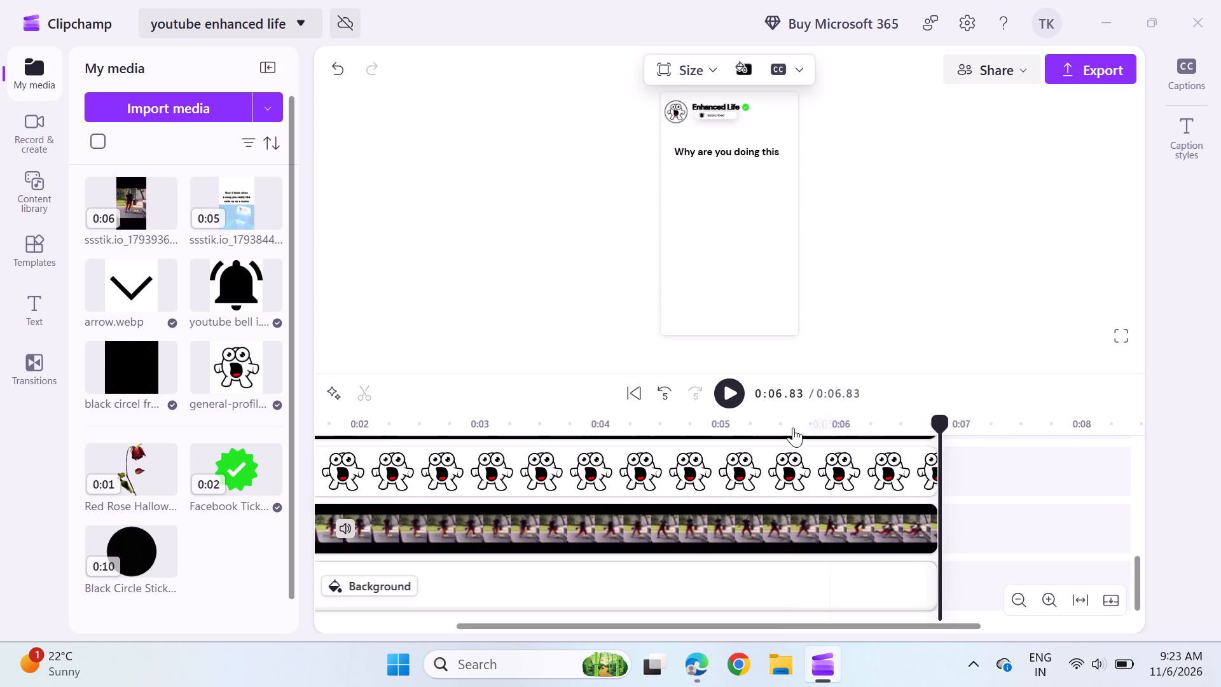
left_click(781, 421)
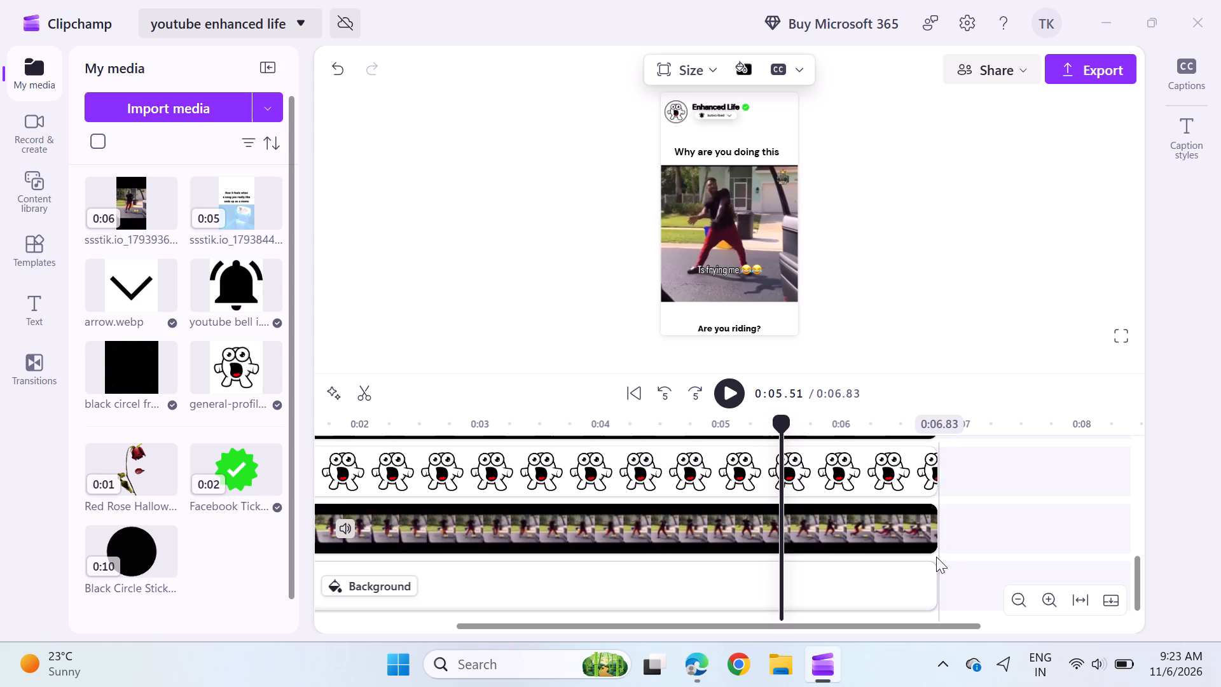
left_click(936, 557)
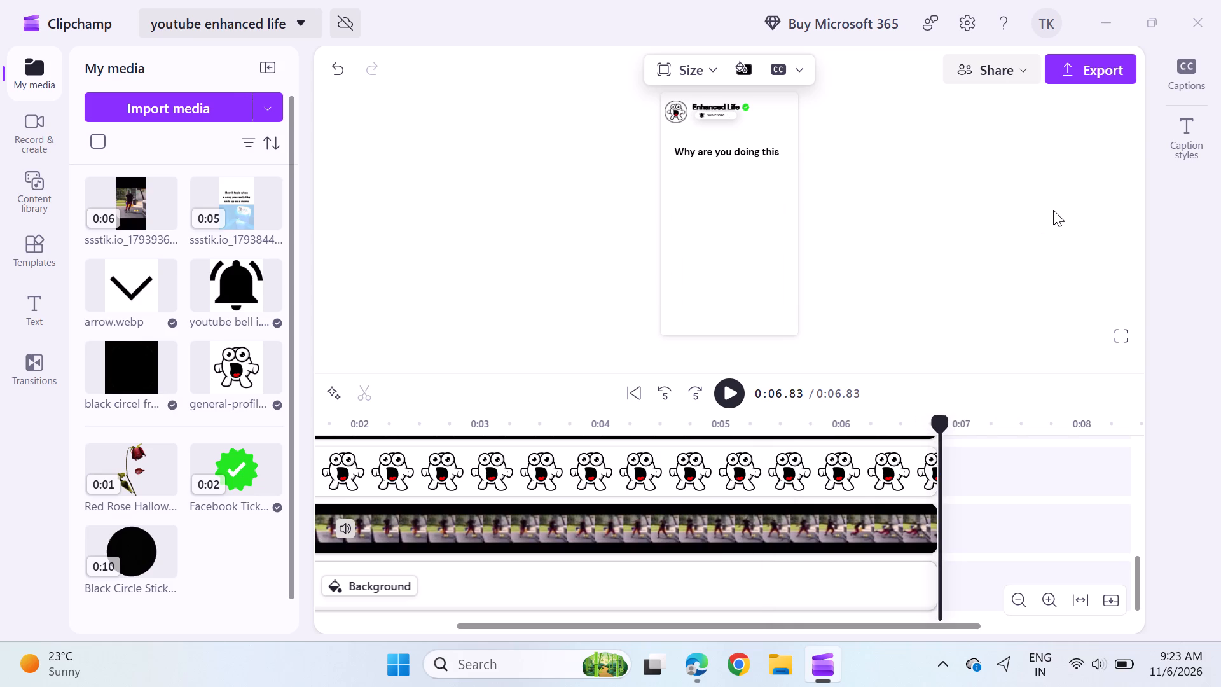
left_click(1053, 210)
Capture a screenshot of the whole vertical frame at 5.28 s from the full-screen preview.
left_click(1110, 327)
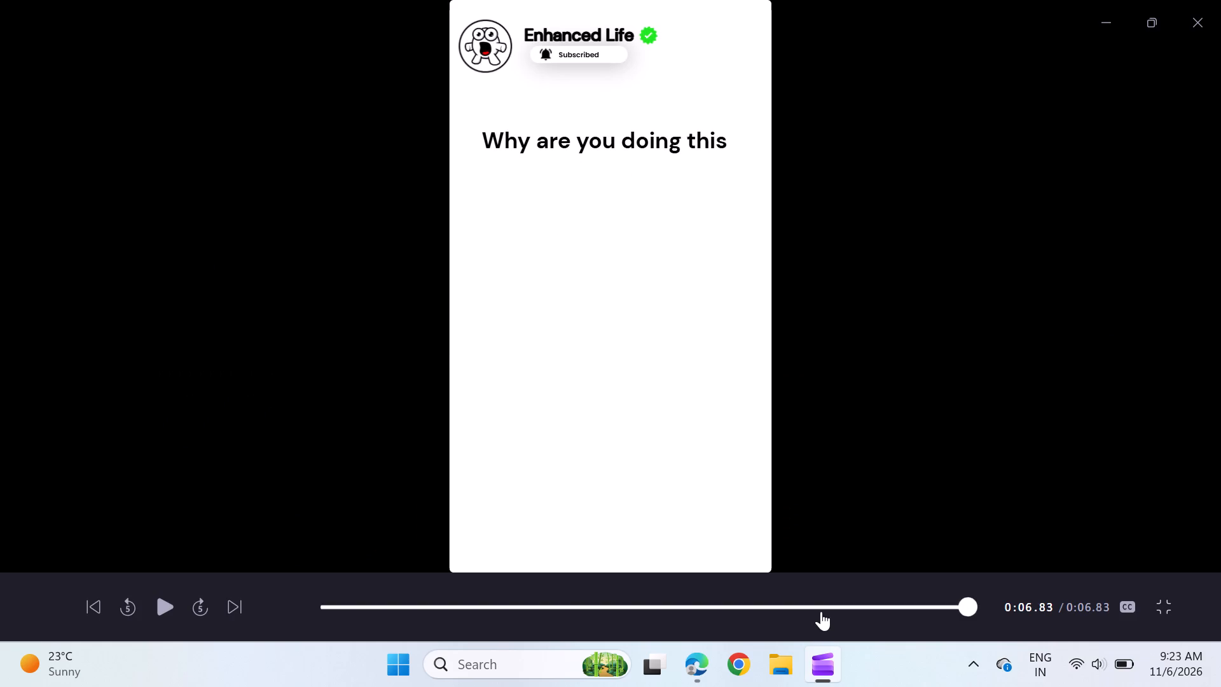
left_click(821, 611)
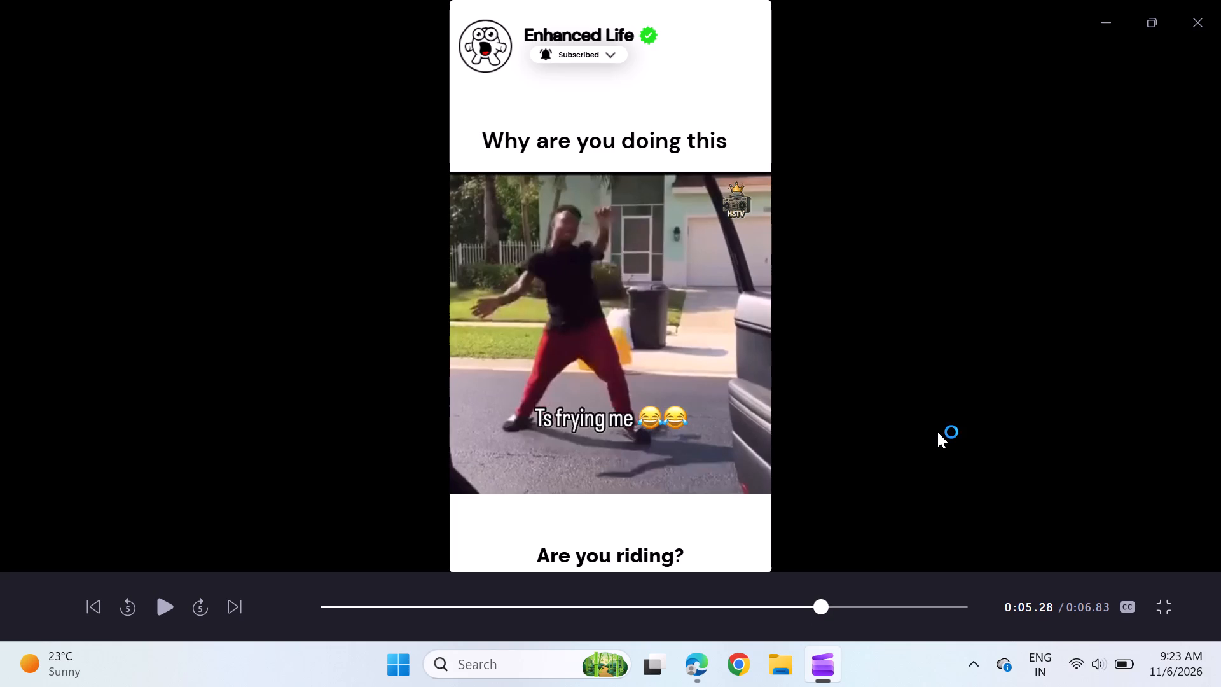
key("ctrl+shift+s")
key("shift+super+s")
left_click_drag(452, 0, 771, 529)
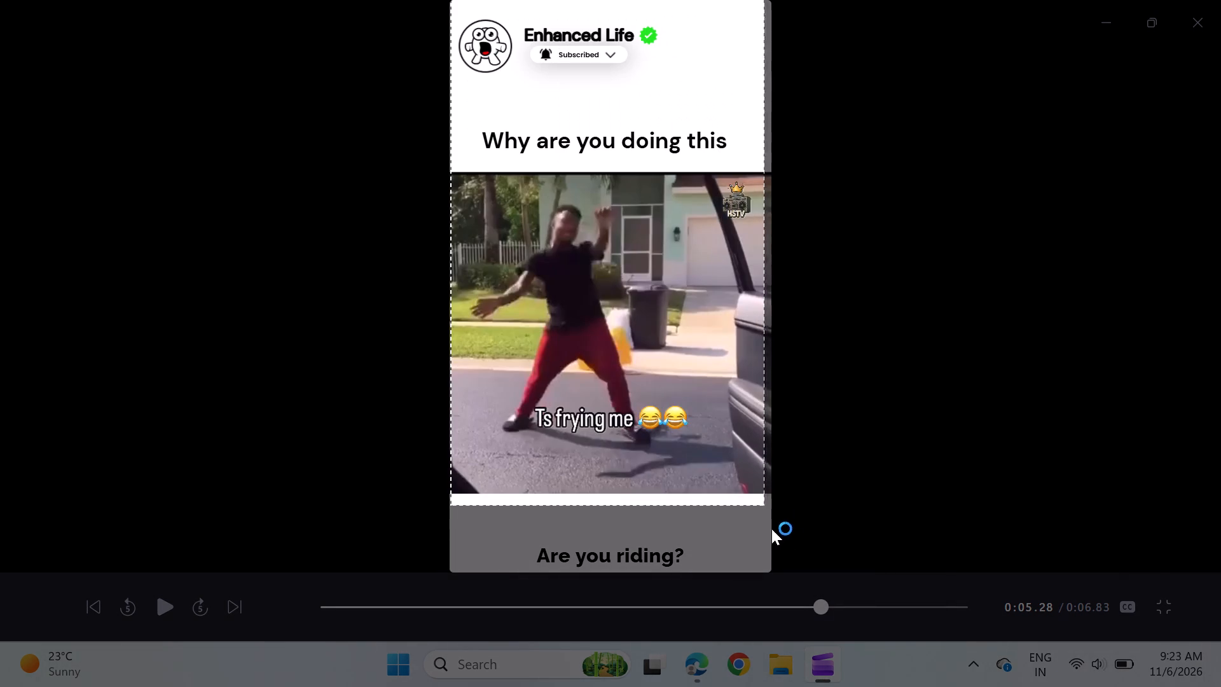
left_click_drag(771, 529, 771, 570)
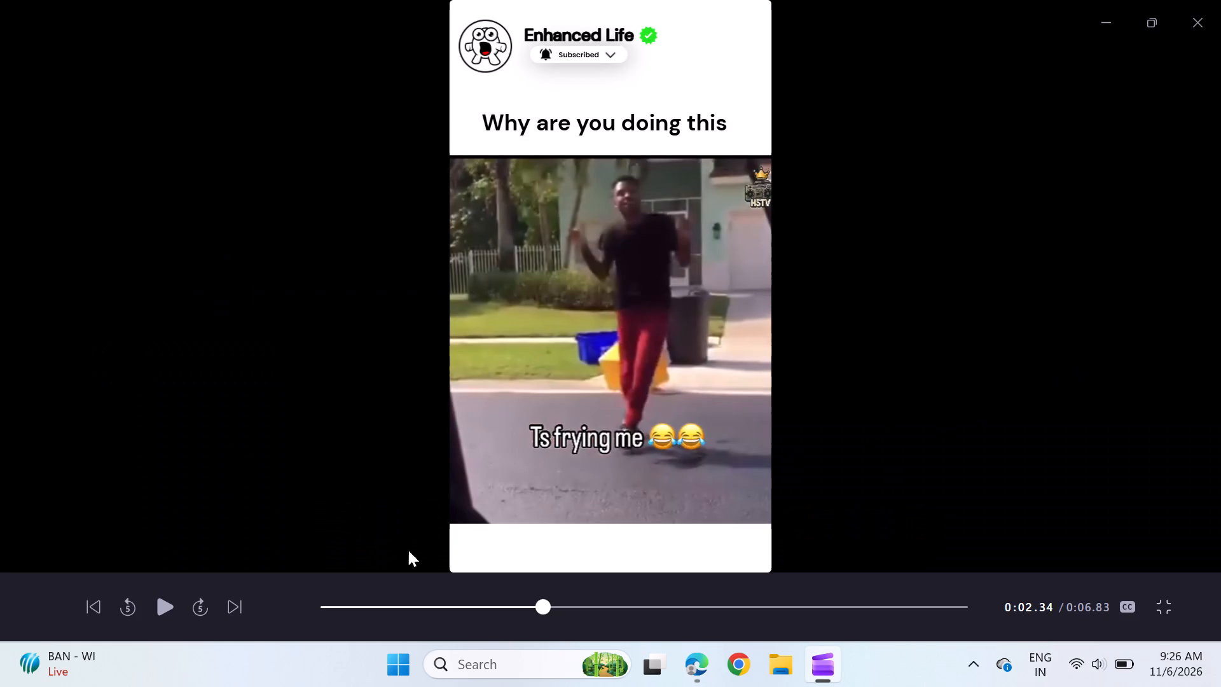
left_click(175, 607)
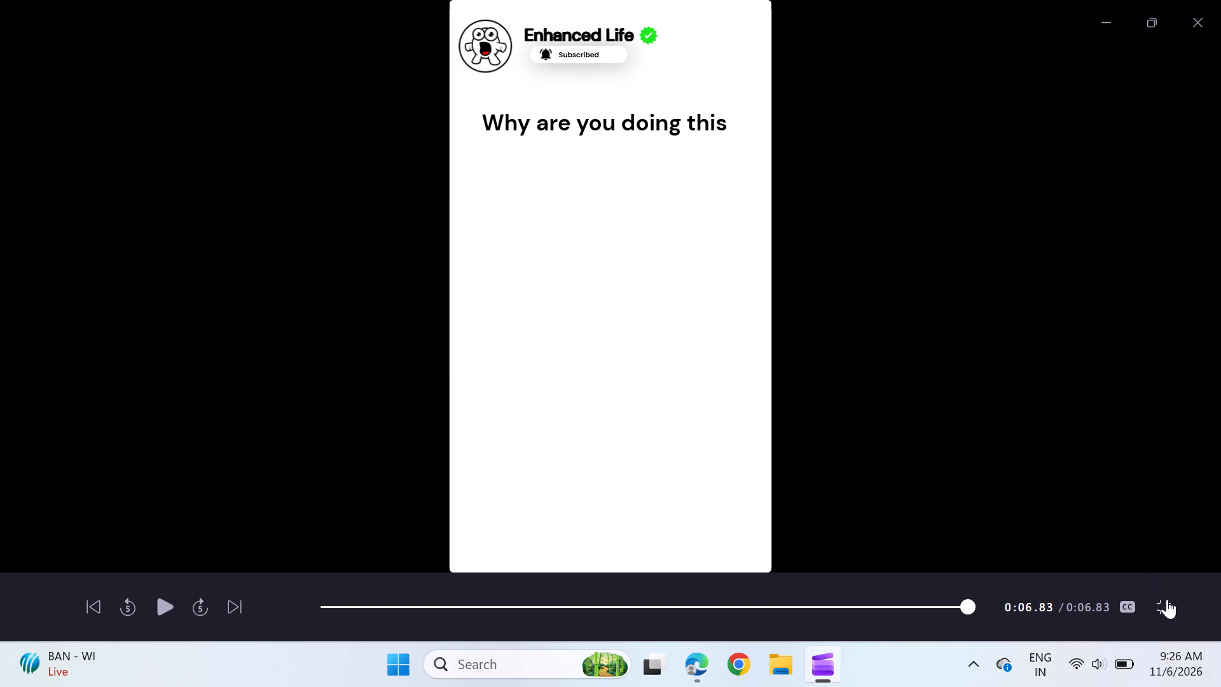
left_click(1167, 599)
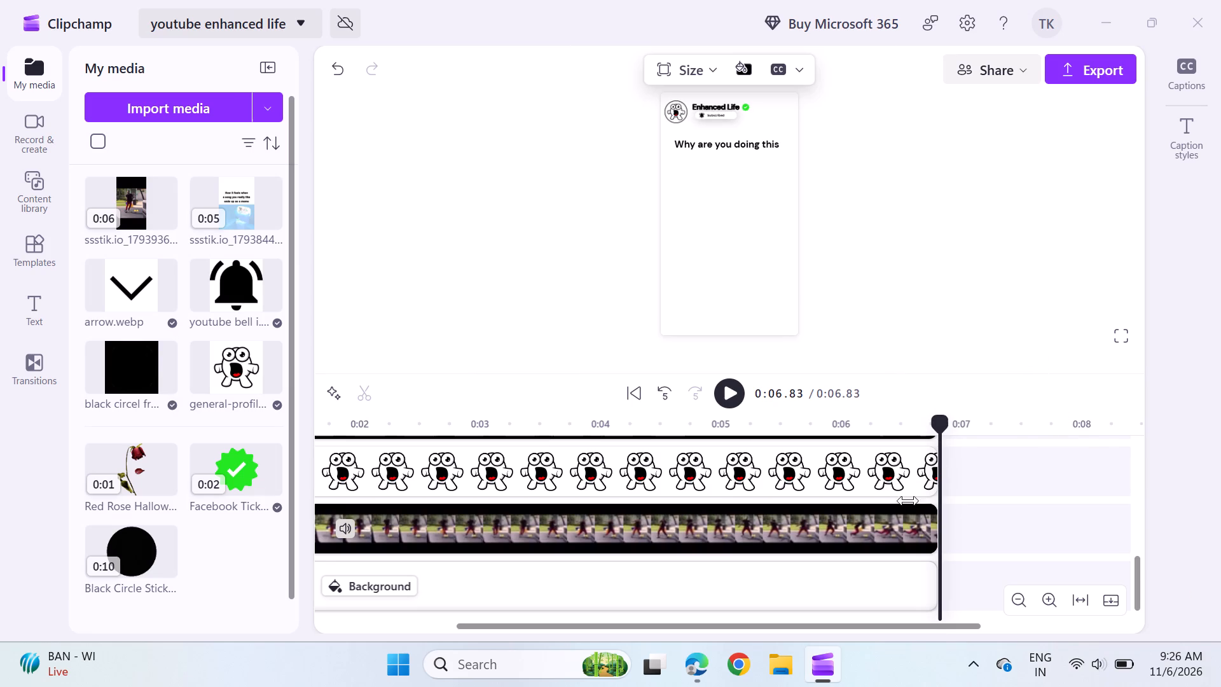
Check the meme clip's upscale settings and export the video as youtube enhanced life.mp4 at 1080p quality without cloud storage.
left_click(902, 518)
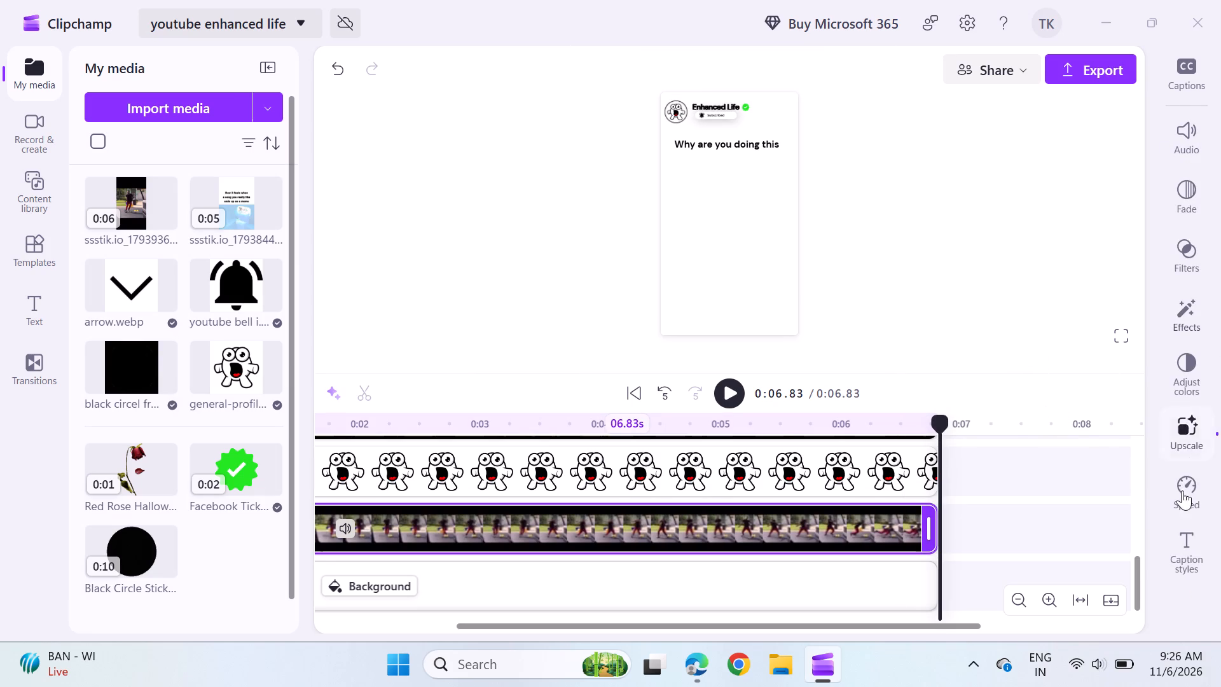
left_click(1181, 442)
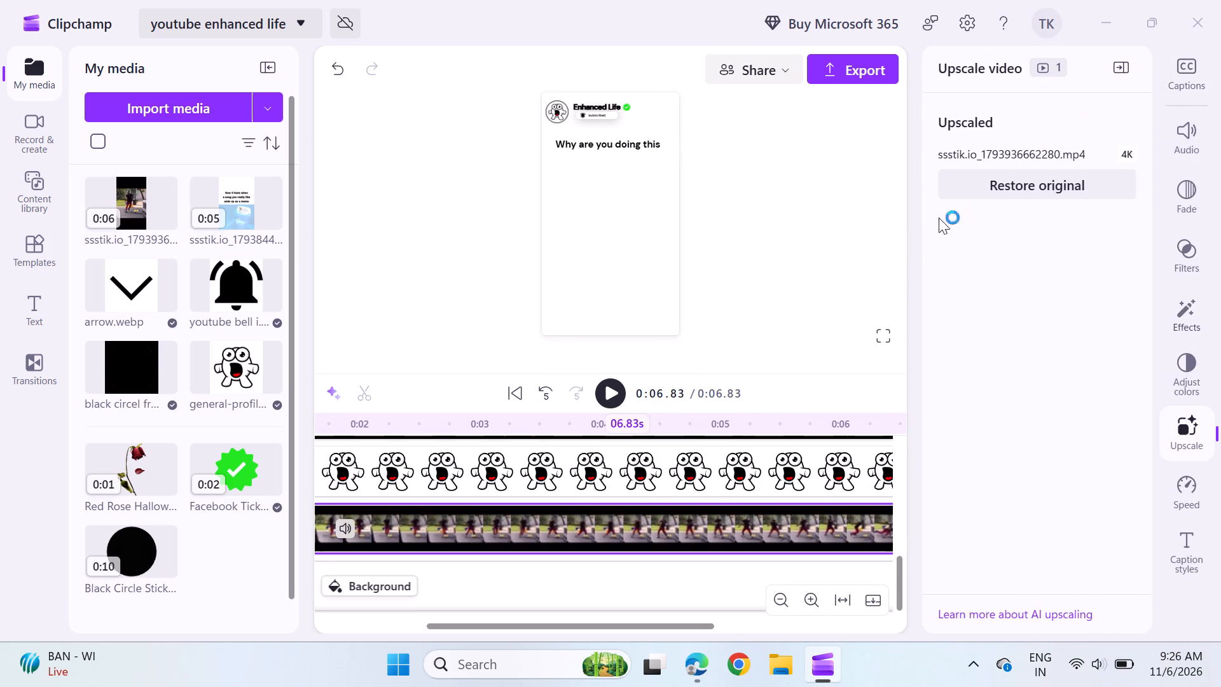
left_click(882, 238)
left_click(874, 76)
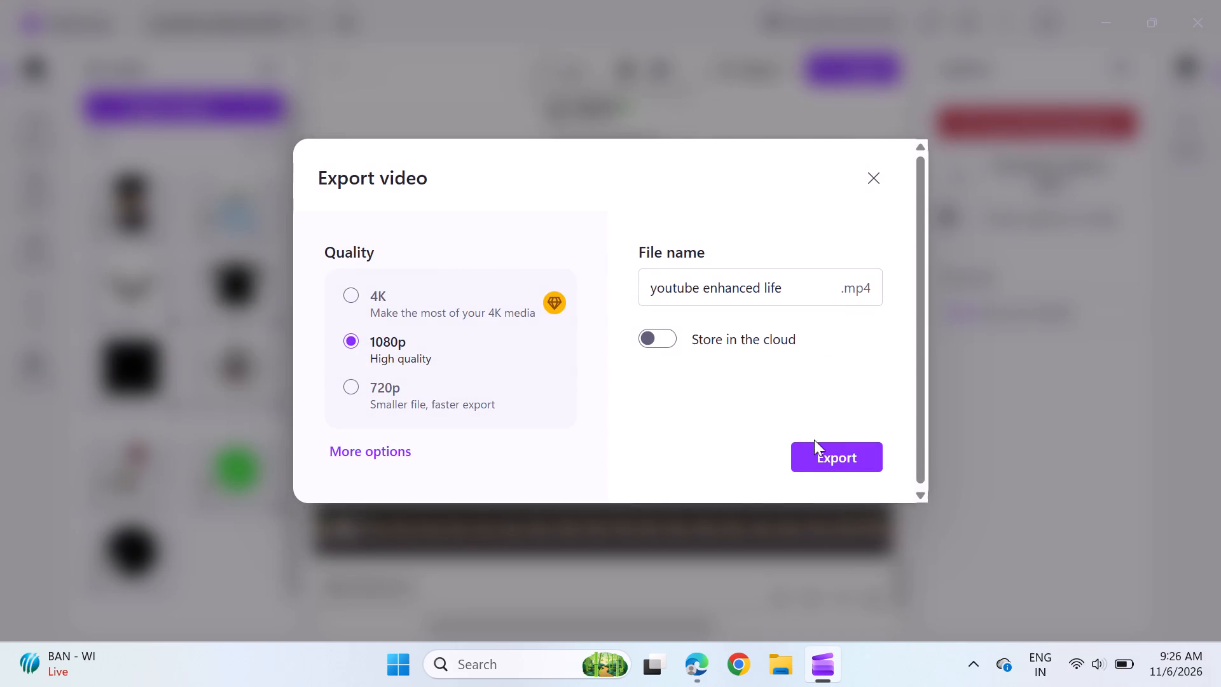
left_click(815, 441)
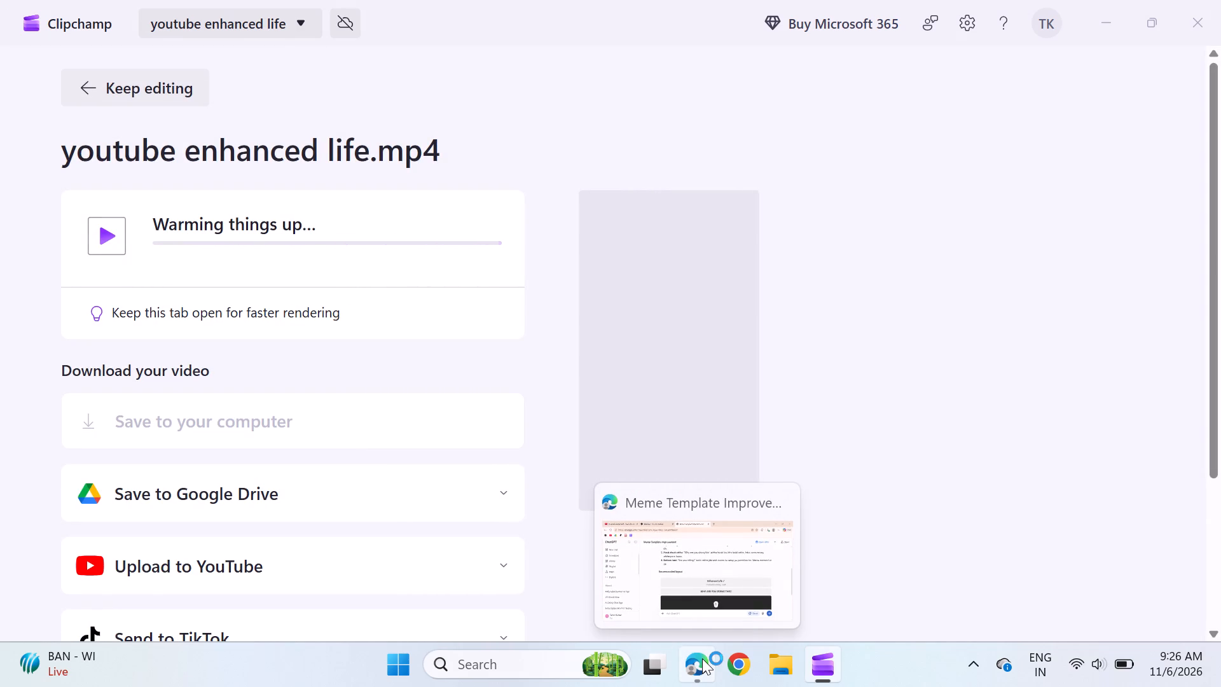
Switch to Microsoft Edge and look over the YouTube Studio channel dashboard, reloading it to review the latest Short and channel analytics.
left_click(702, 658)
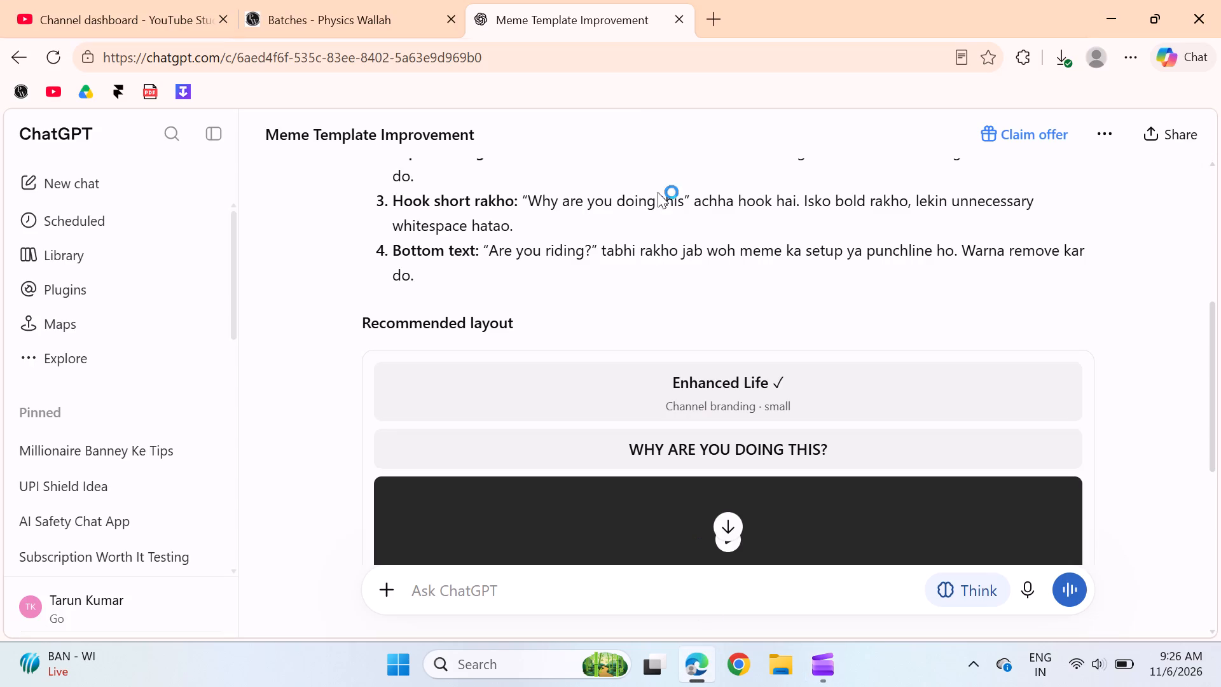
left_click(126, 0)
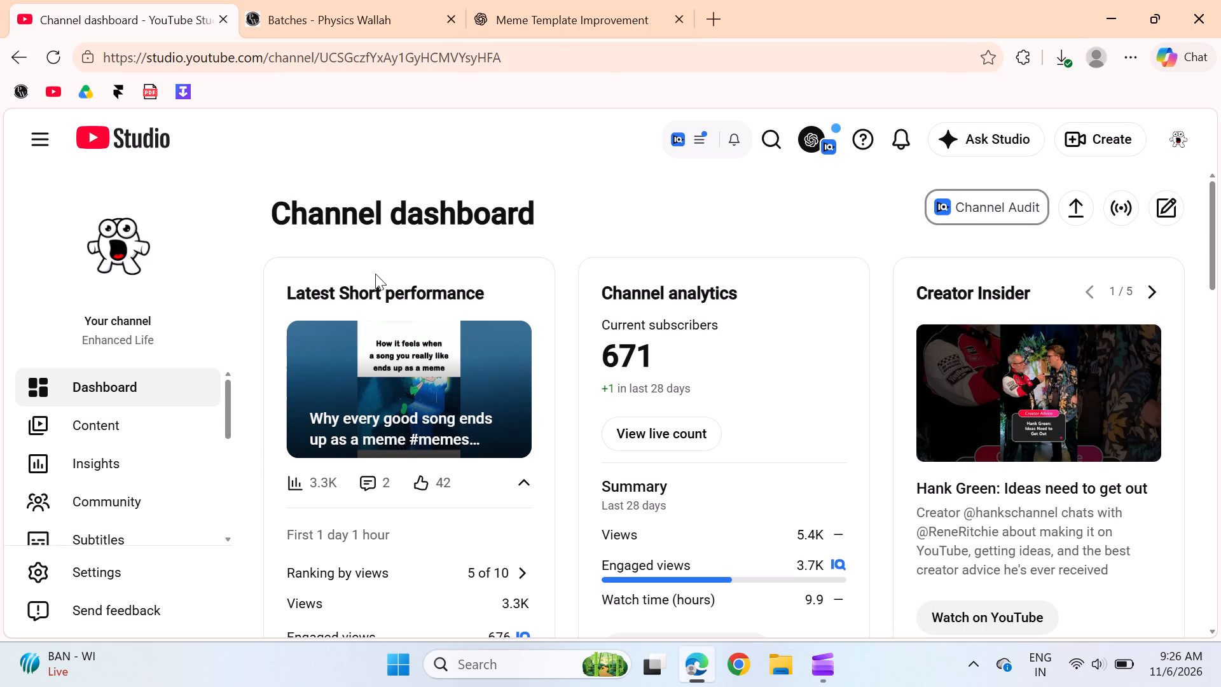
scroll(308, 242, "down", 3)
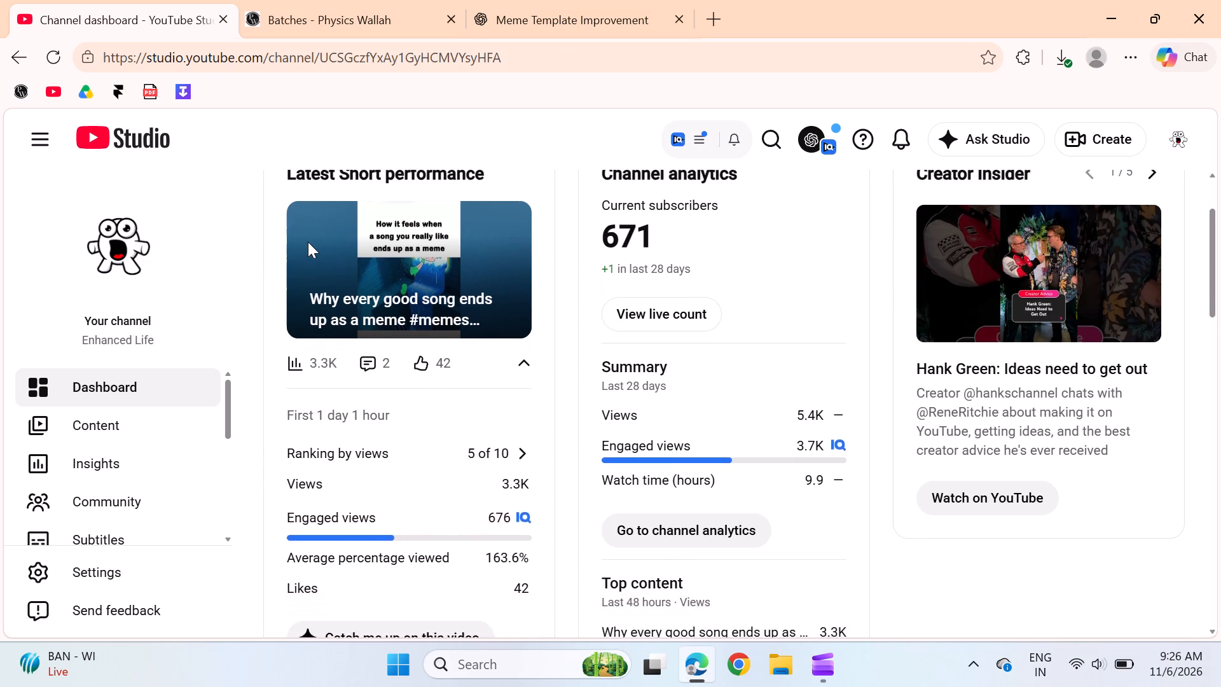
scroll(308, 242, "down", 4)
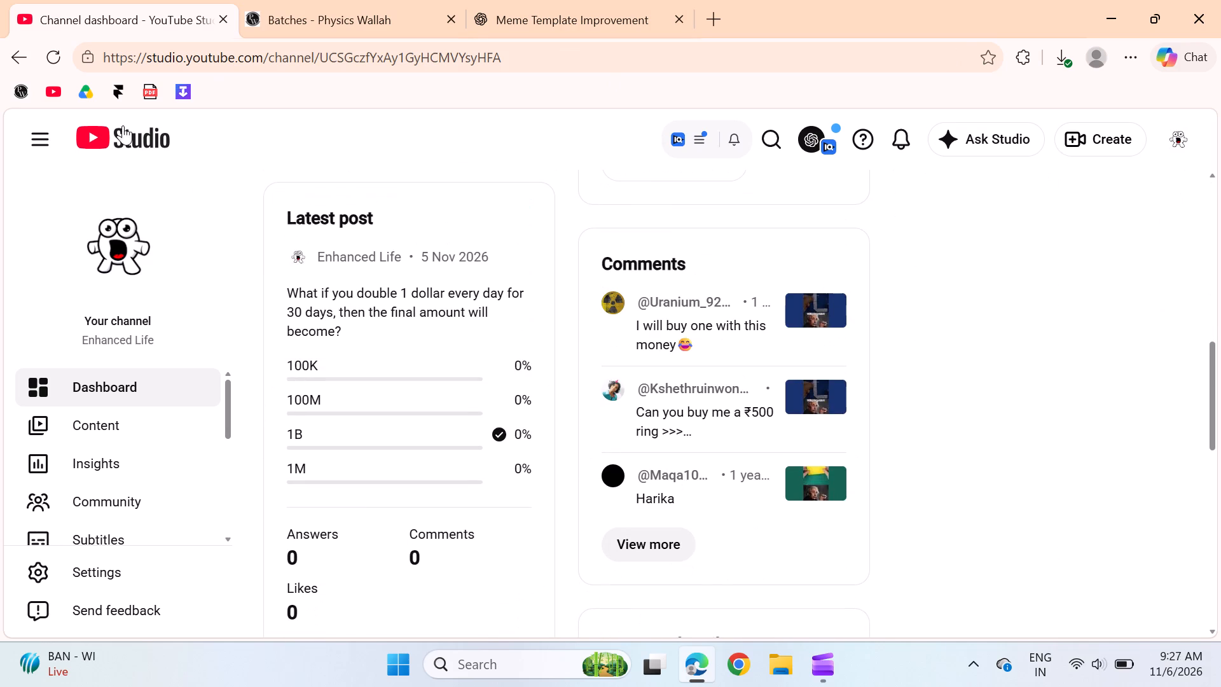
left_click(57, 55)
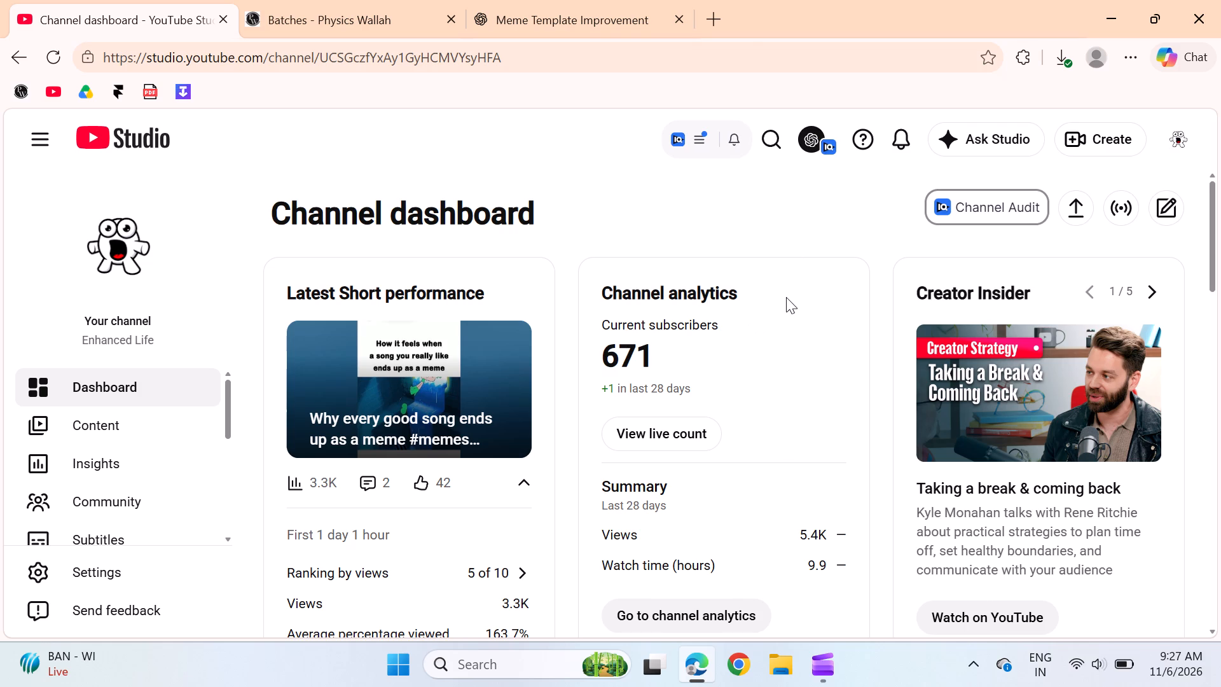
scroll(786, 297, "up", 1)
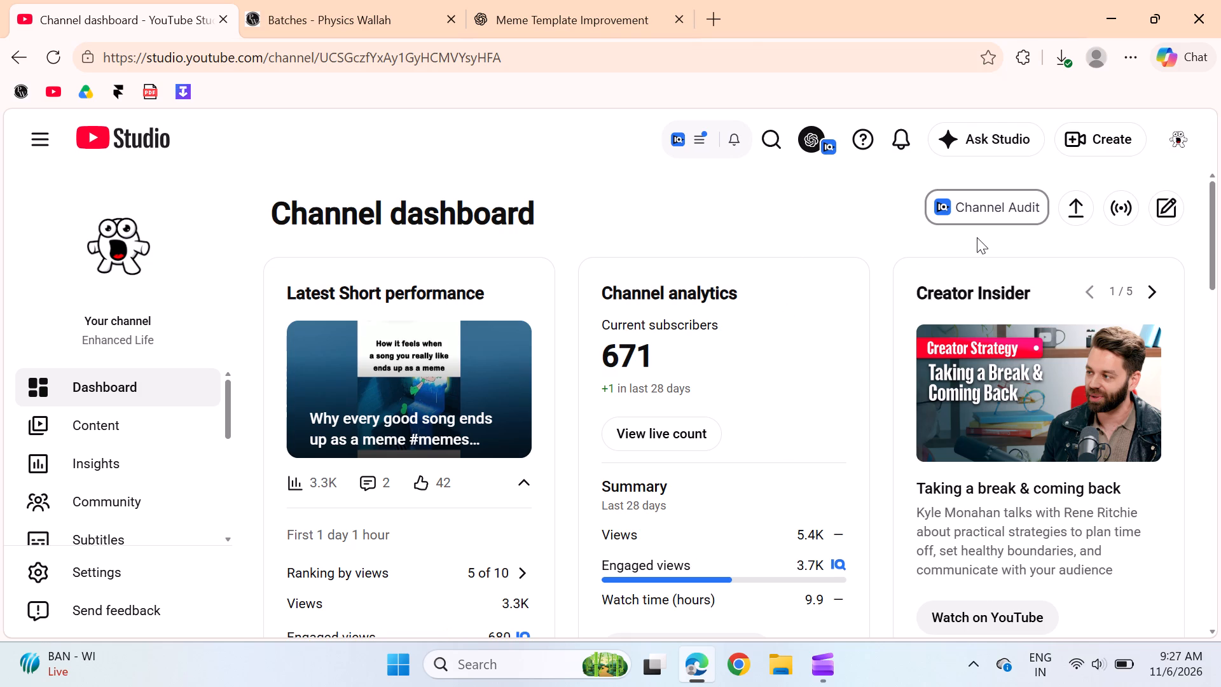
scroll(835, 309, "down", 1)
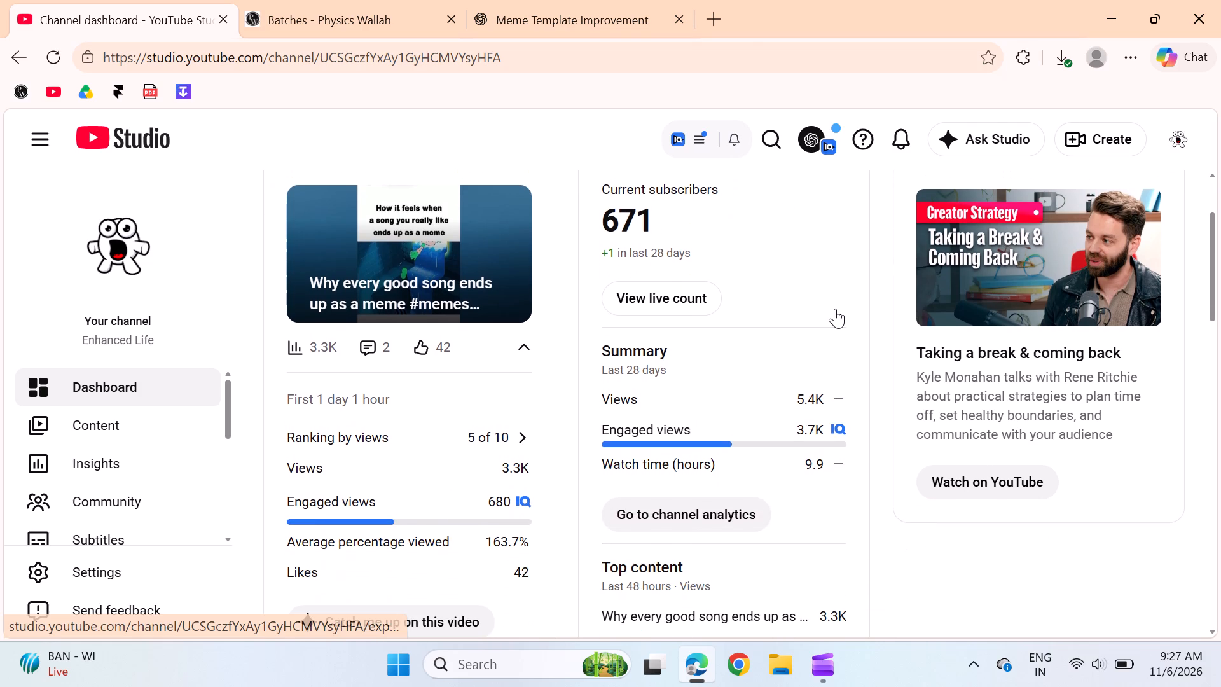
scroll(835, 309, "up", 3)
Start a video upload from the channel dashboard and choose the exported youtube enhanced life.mp4 file.
left_click(1079, 200)
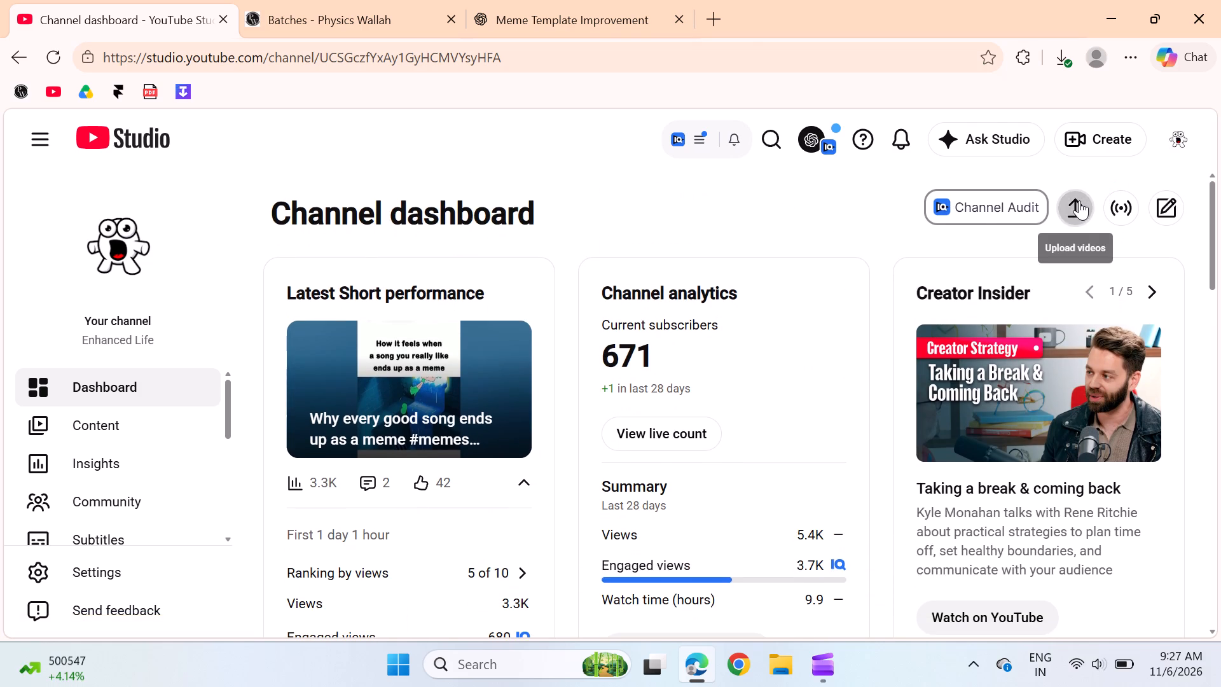
left_click(562, 471)
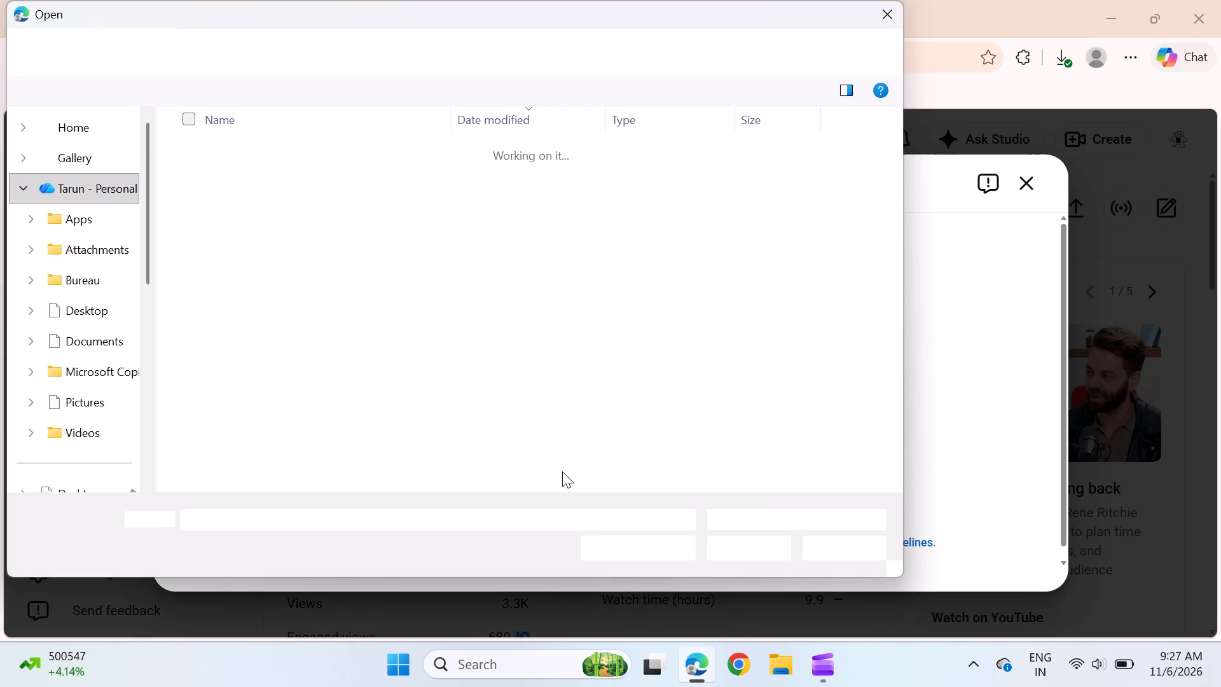
double_click(416, 174)
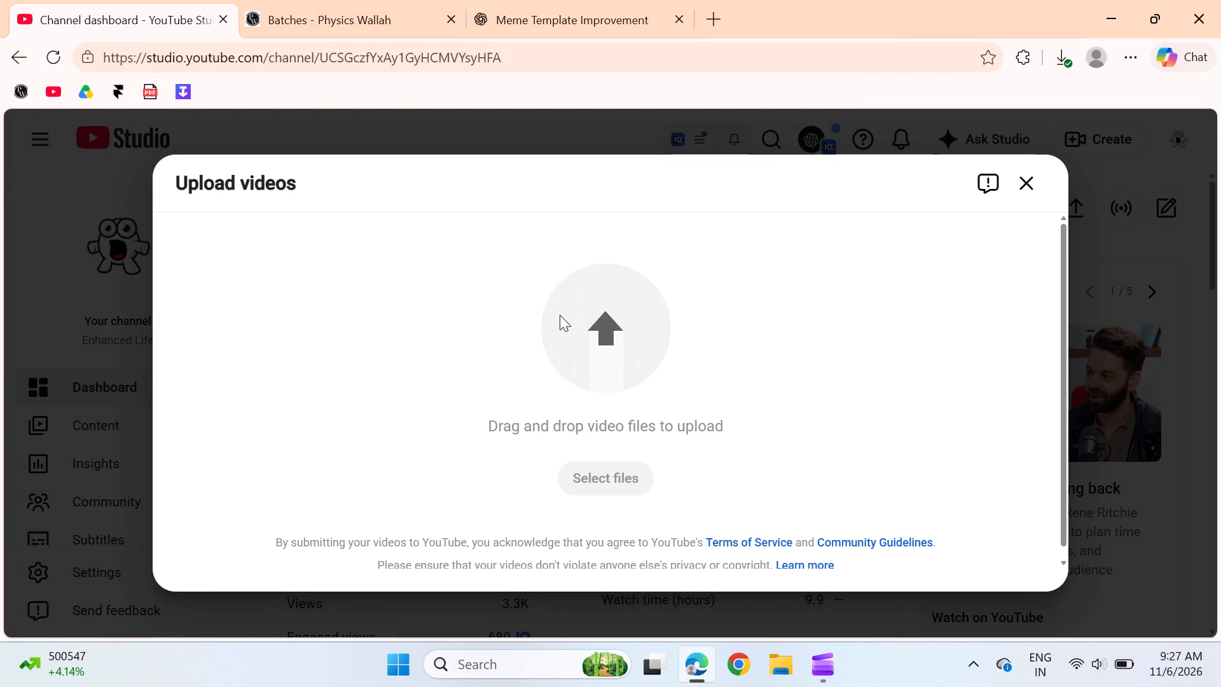
Switch to Clipchamp to check the finished export, dismiss the downloads pop-up and minimize the window.
left_click(816, 651)
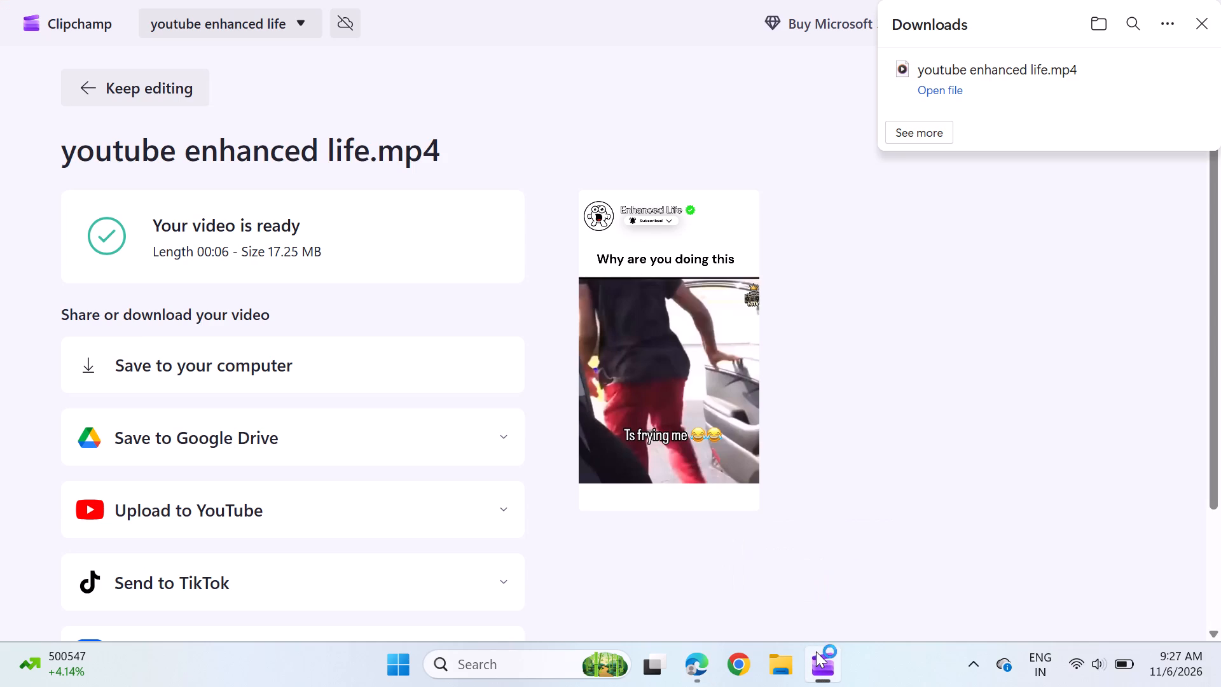
left_click(593, 349)
left_click(1198, 19)
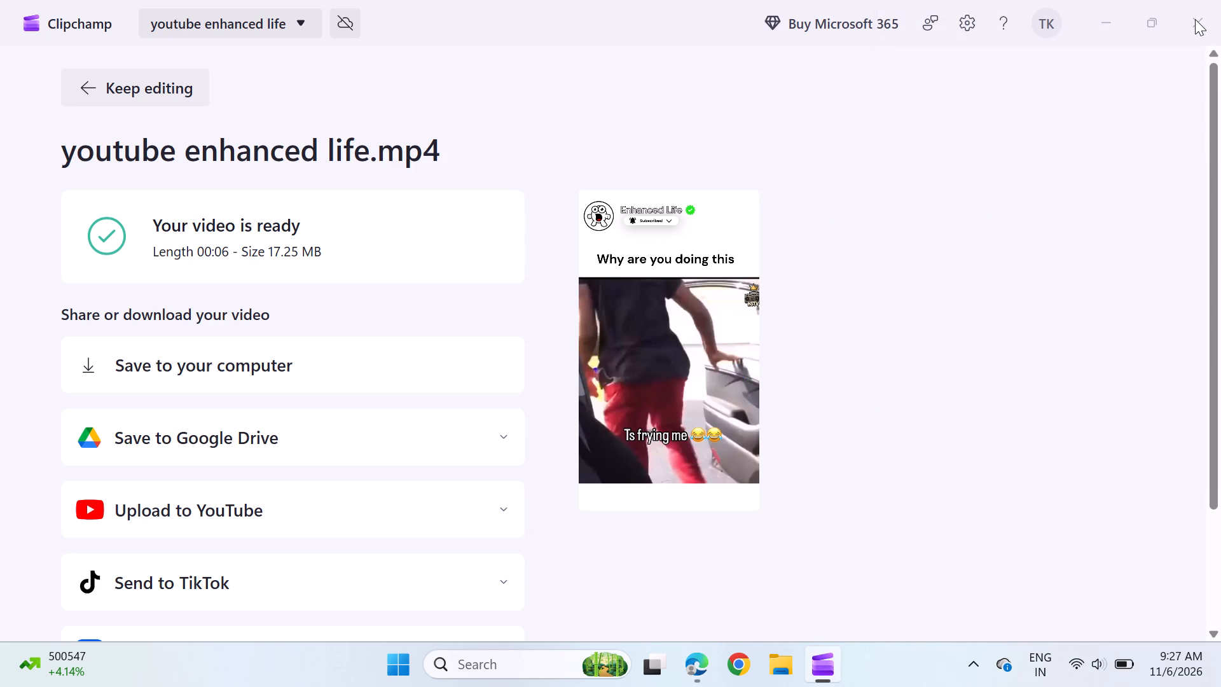
left_click(1107, 11)
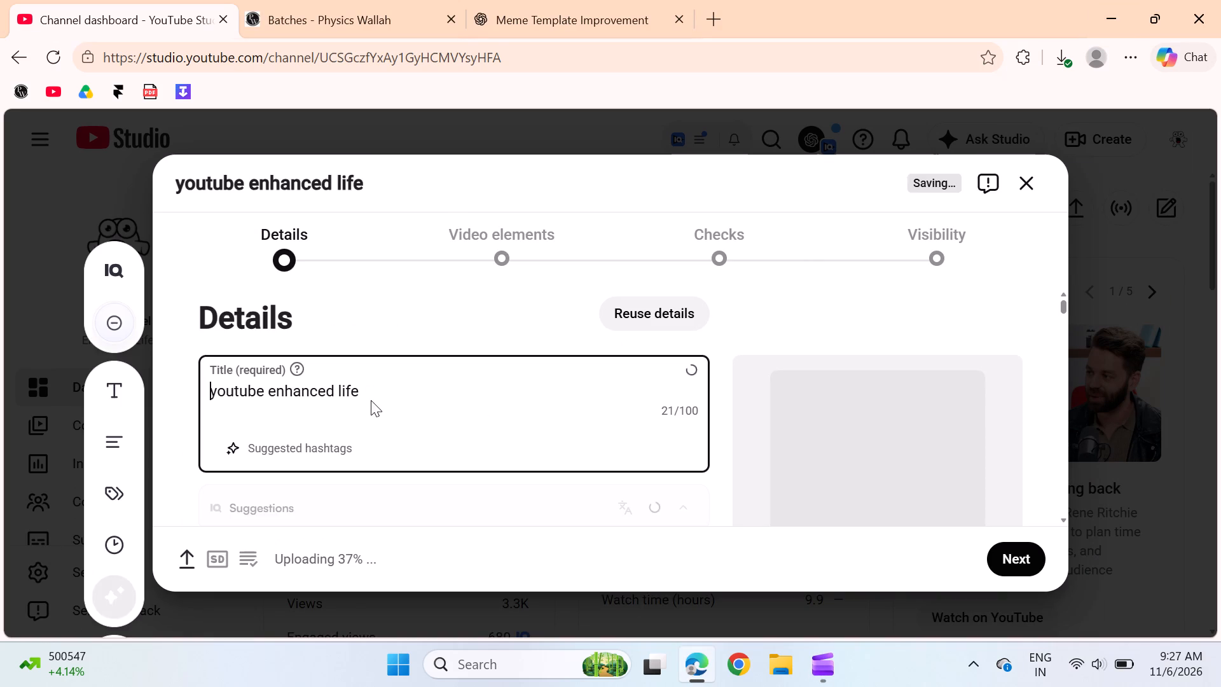
Replace the uploaded video's title with "what does he think before doing this".
left_click_drag(369, 393, 179, 388)
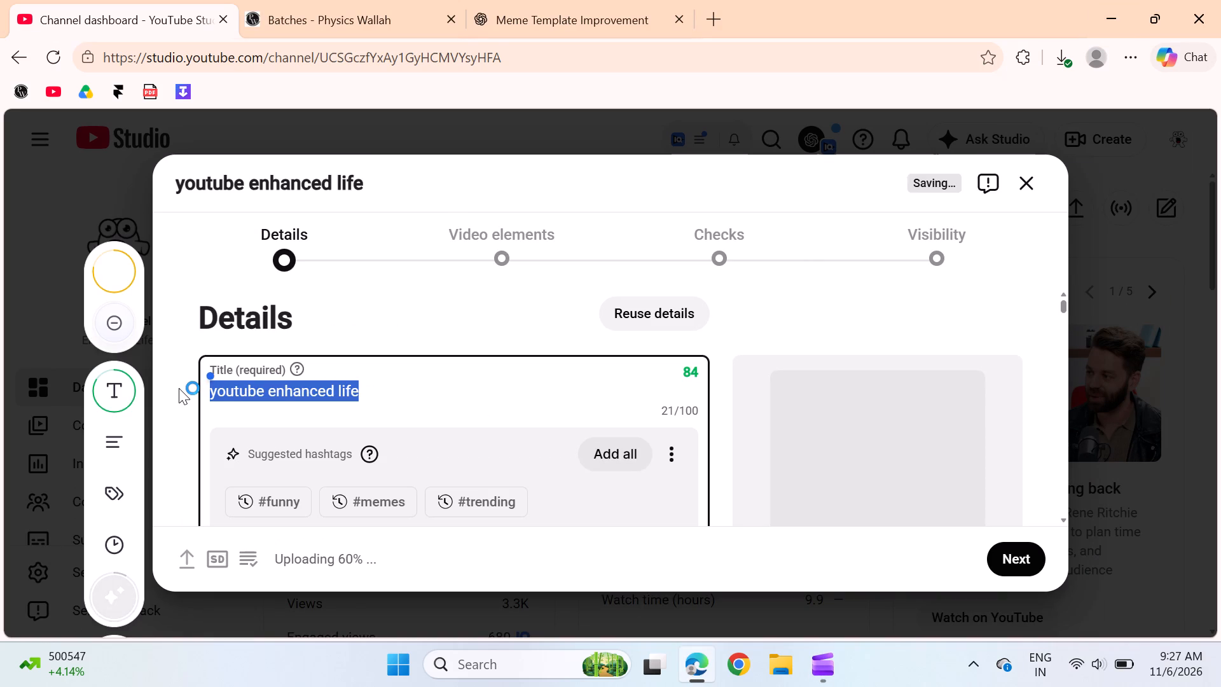
key("BackSpace")
type("what")
key("space")
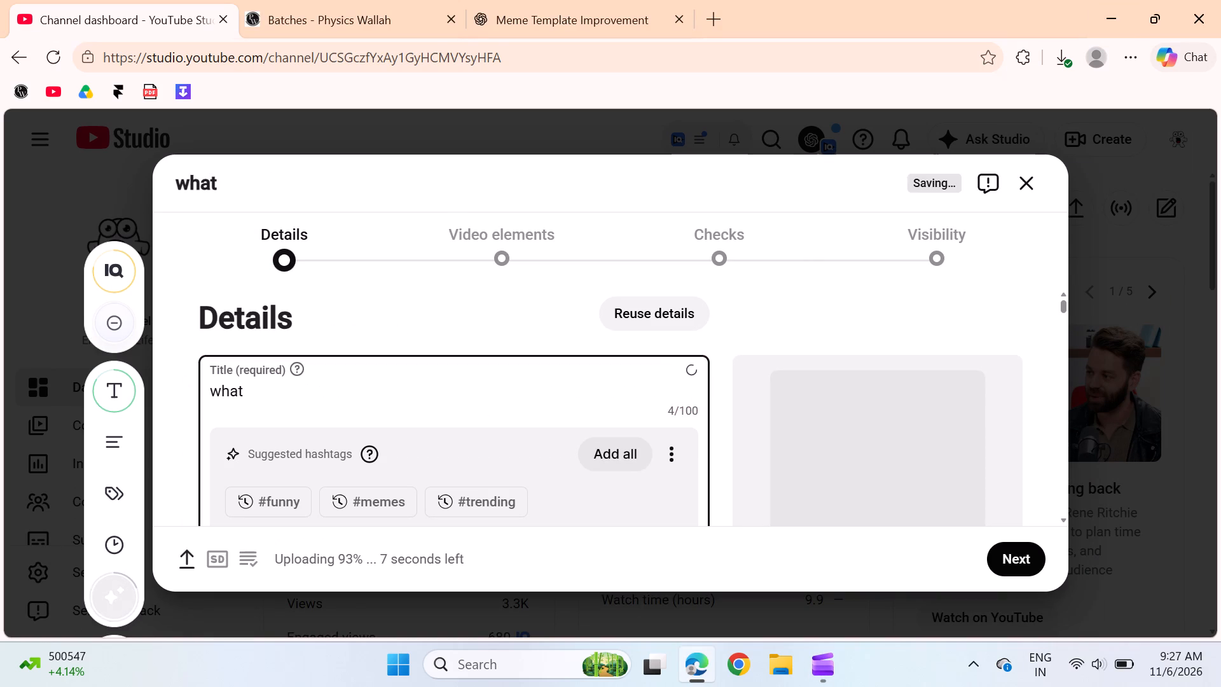
type("does he t")
key("h")
key("h")
key("BackSpace")
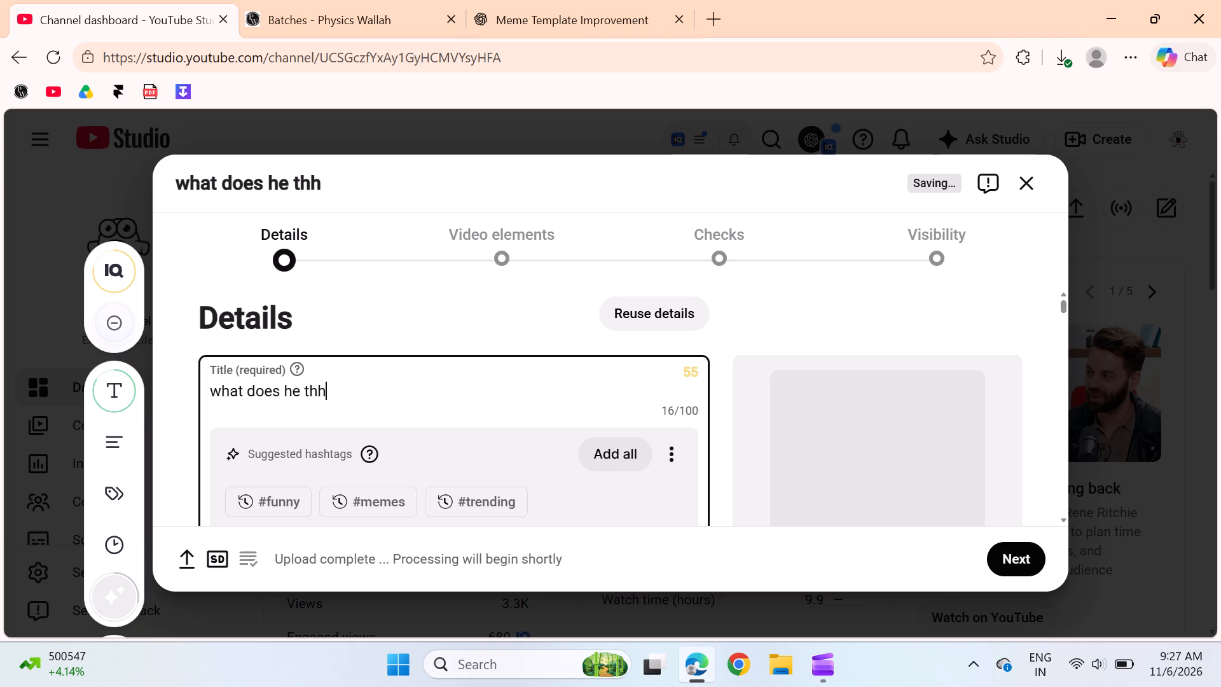
type("ink before doing this")
key("space")
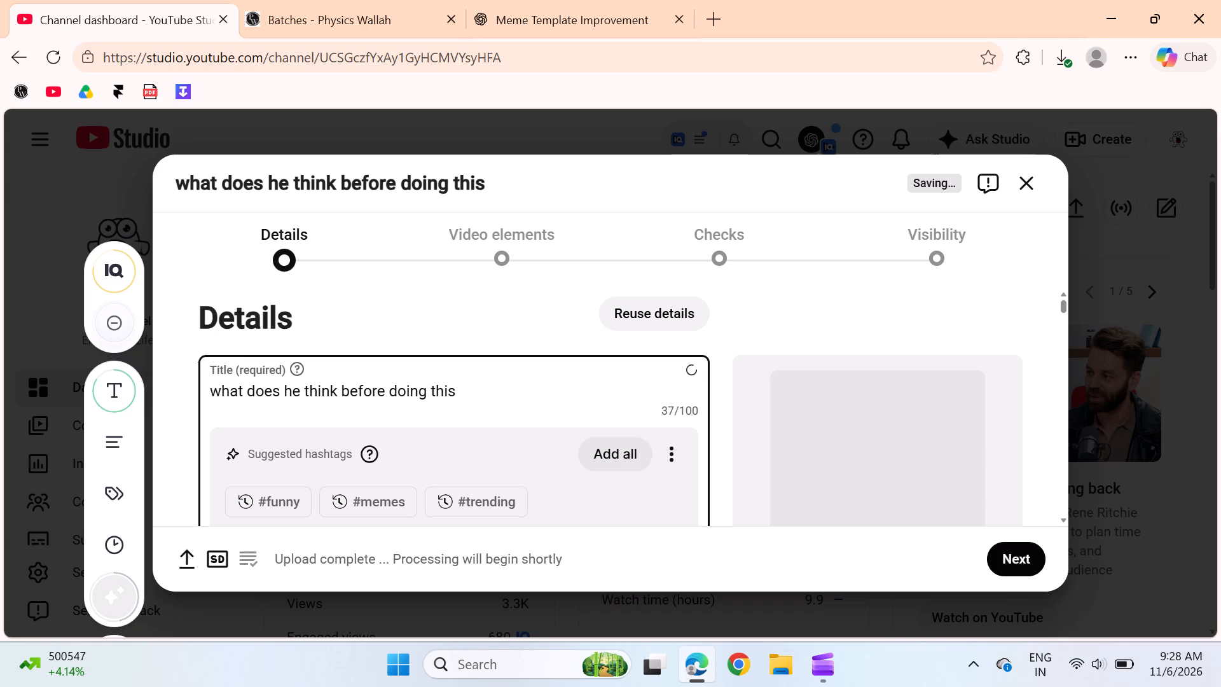
Append the suggested hashtags #memes and #fyp to the end of the video title.
left_click(359, 507)
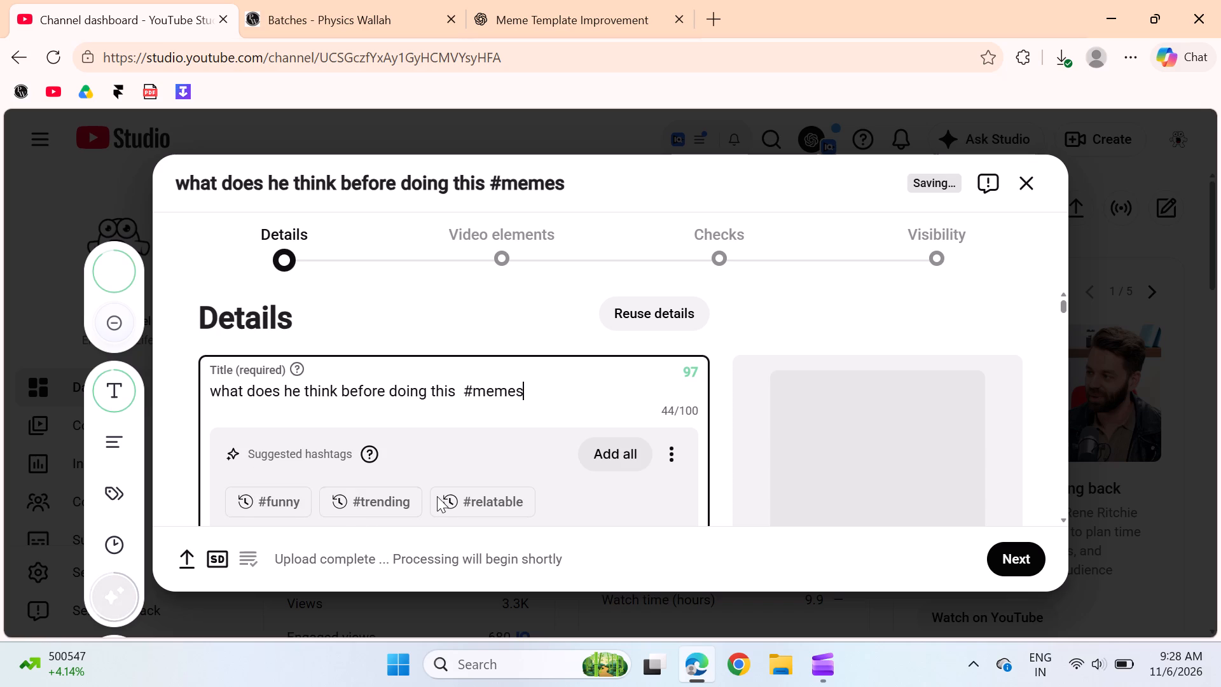
key("space")
type("#")
type("fy")
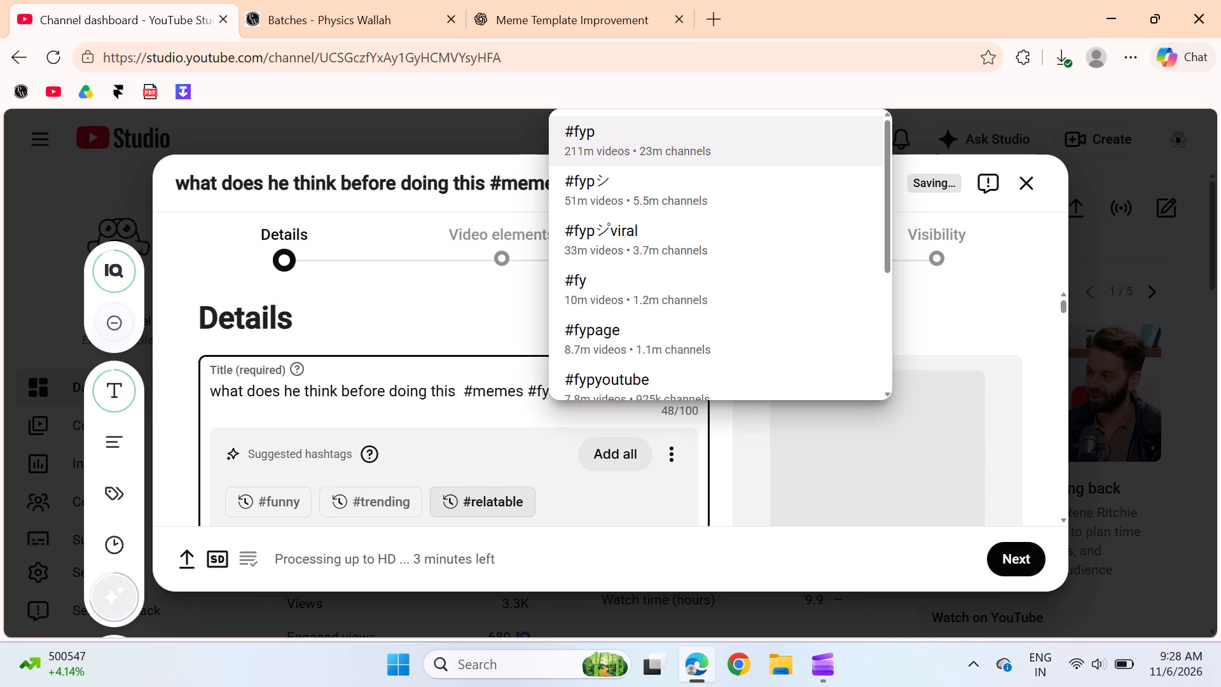
left_click(694, 142)
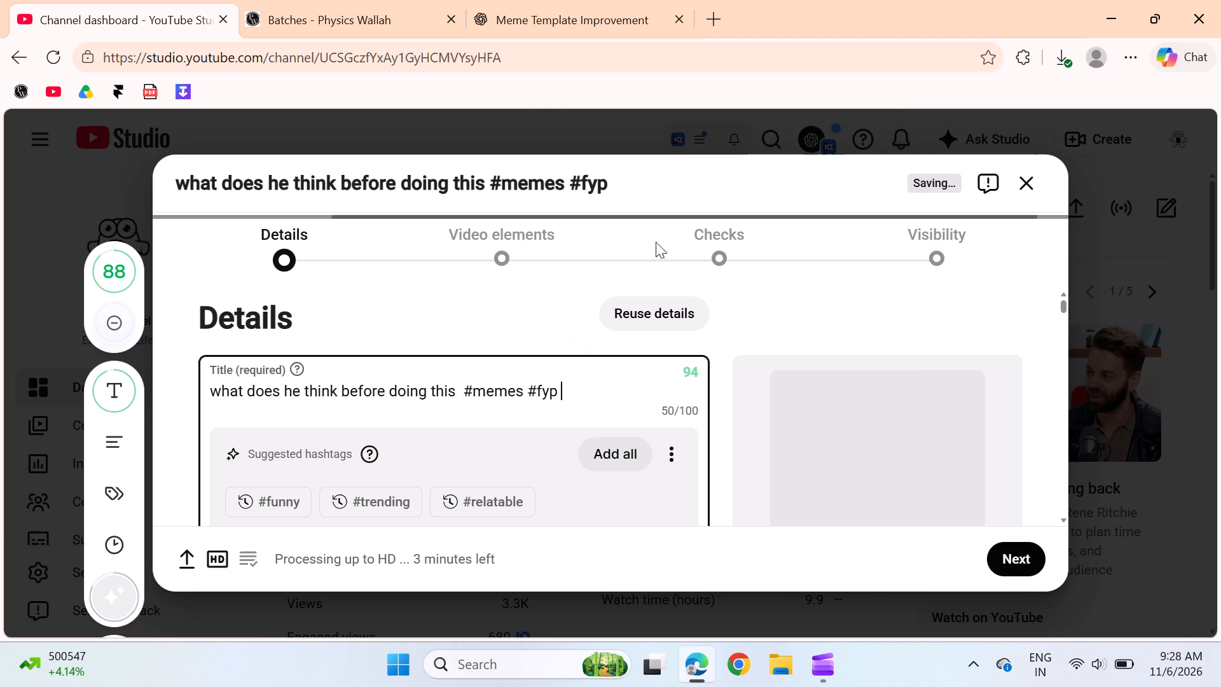
Review the upload's description, thumbnail options and video preview on the Details page.
scroll(595, 368, "down", 1)
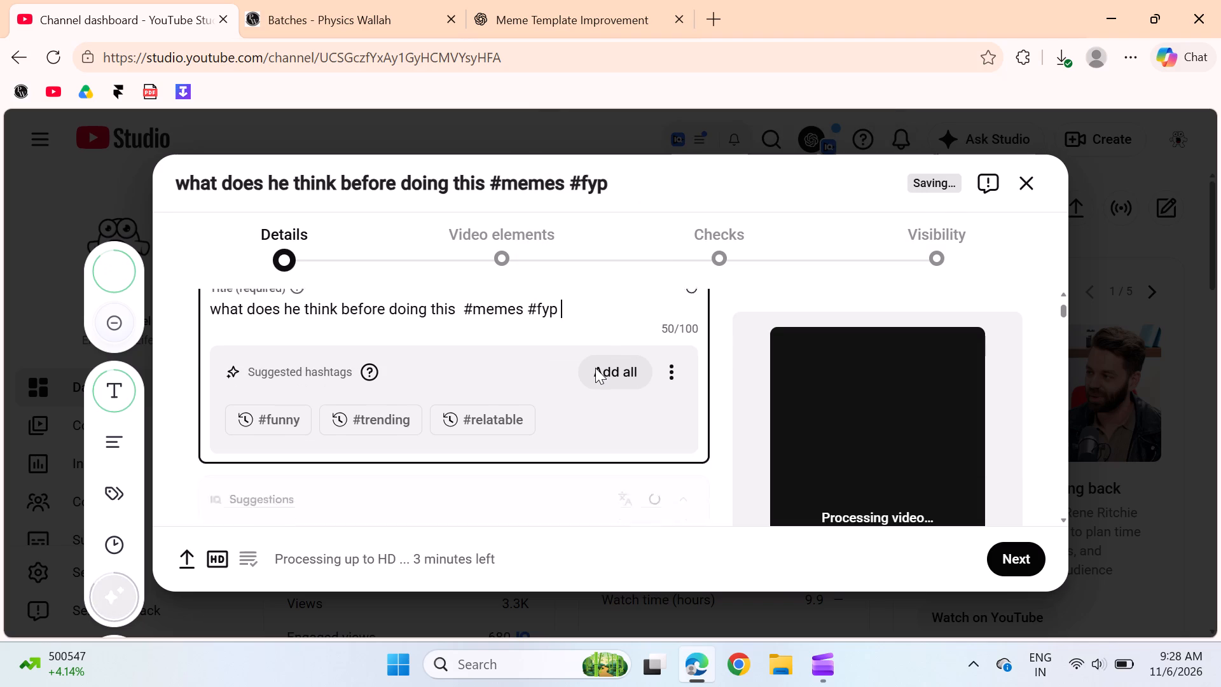
scroll(595, 368, "down", 2)
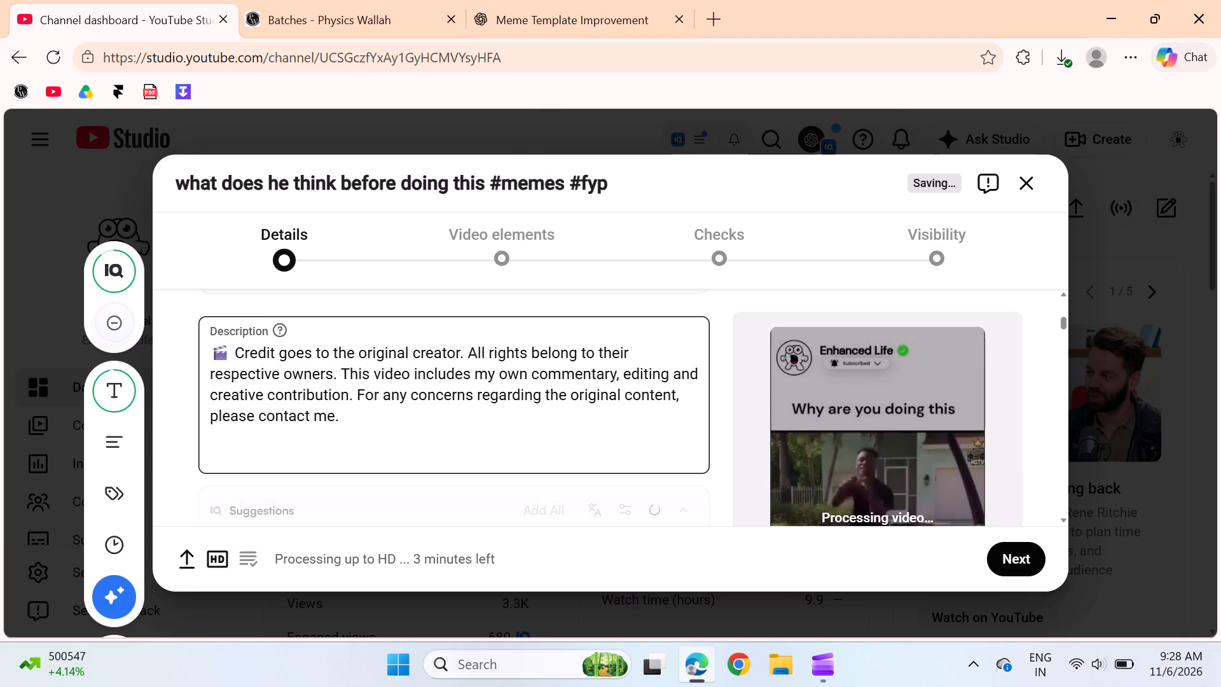
scroll(595, 368, "down", 1)
scroll(486, 385, "up", 1)
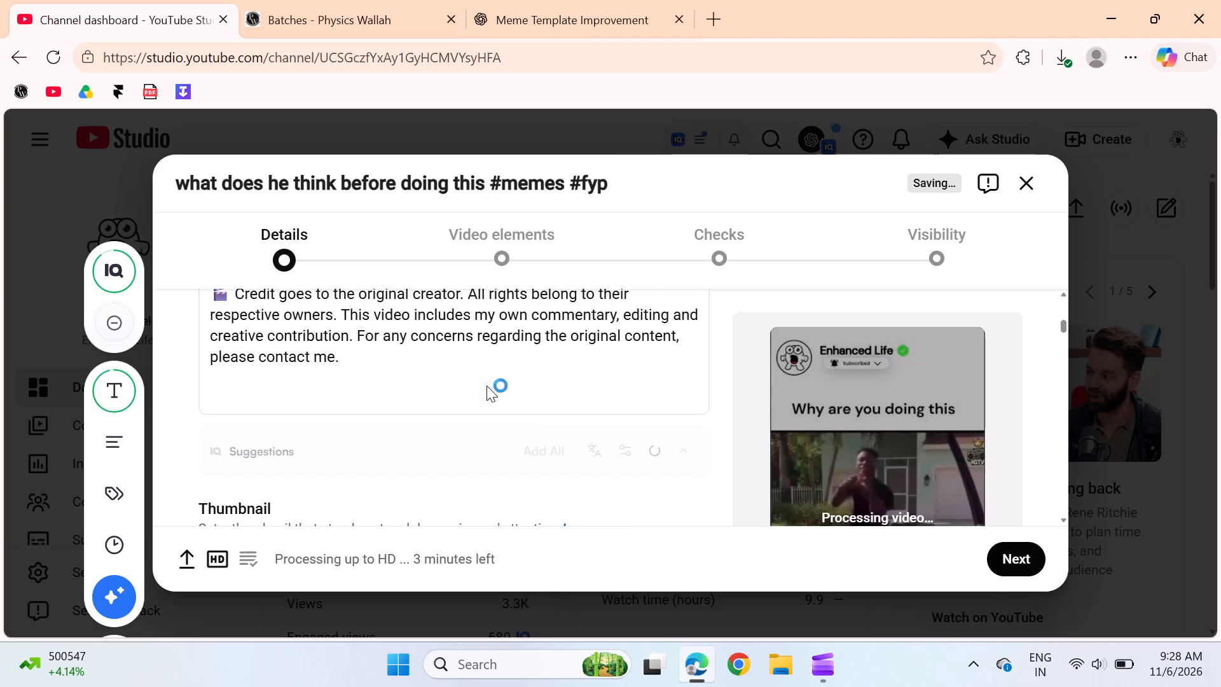
scroll(486, 385, "up", 1)
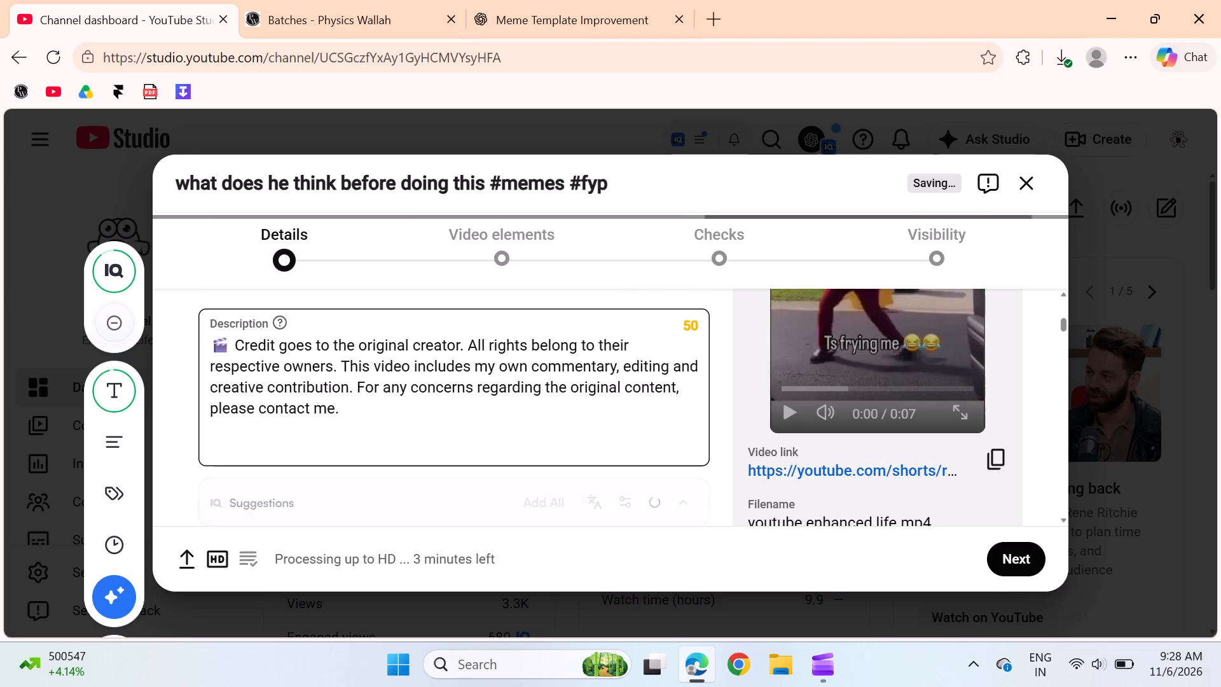
scroll(418, 390, "down", 4)
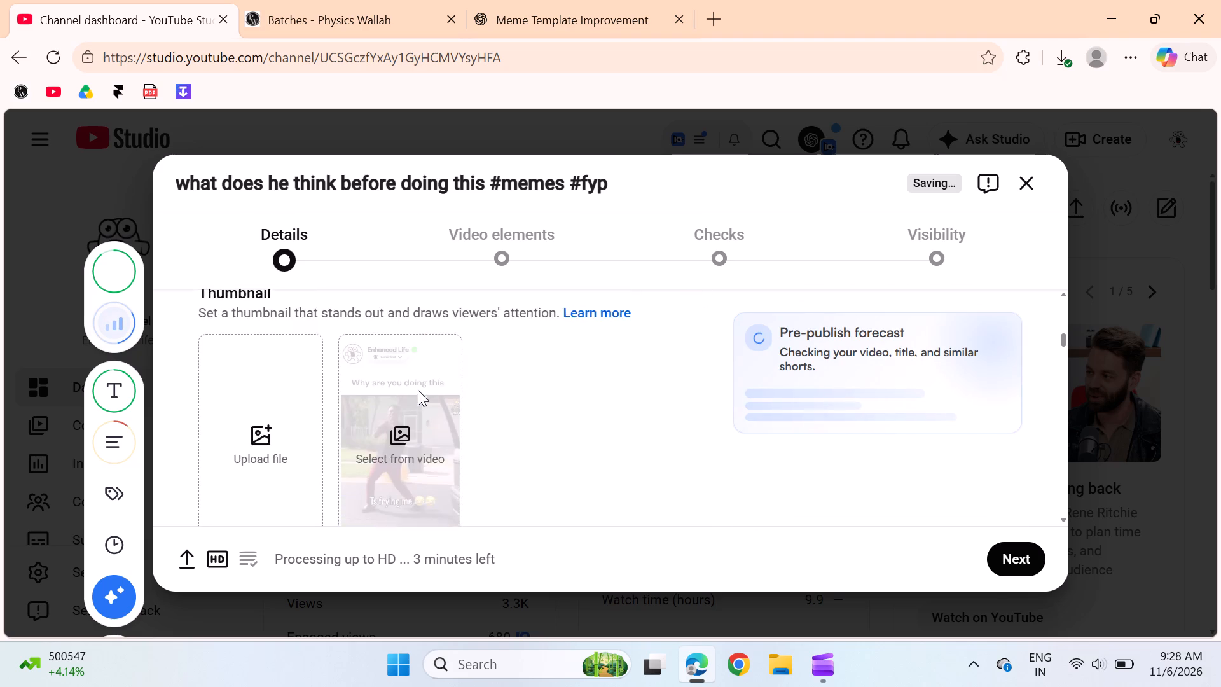
scroll(418, 390, "down", 1)
scroll(418, 390, "up", 11)
scroll(810, 365, "up", 4)
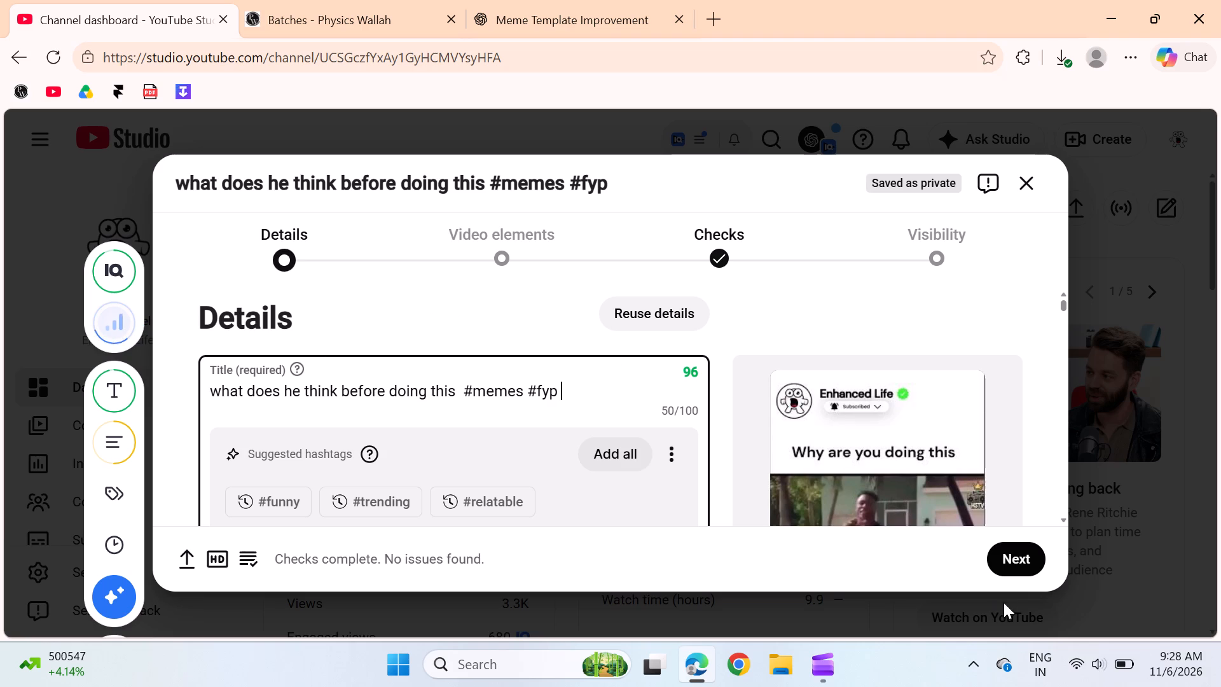
Advance the upload through Video elements and Checks to the Visibility stage, adding no related video or subtitles.
left_click(1002, 566)
scroll(757, 447, "down", 1)
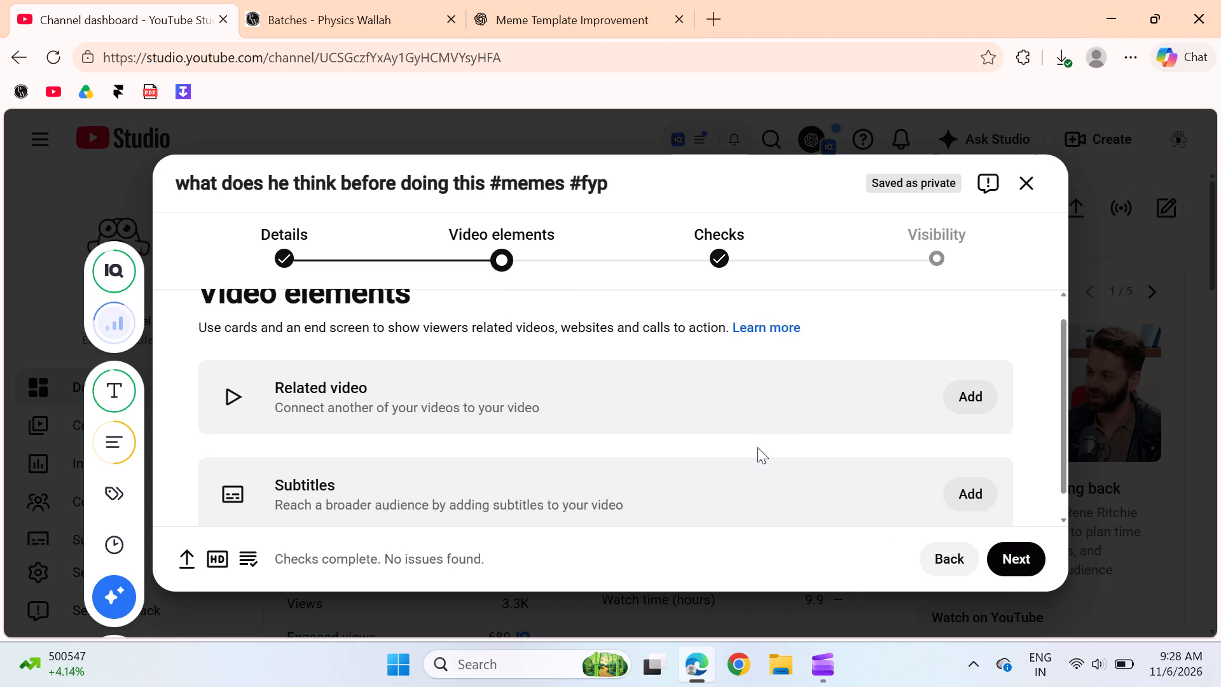
scroll(757, 447, "down", 2)
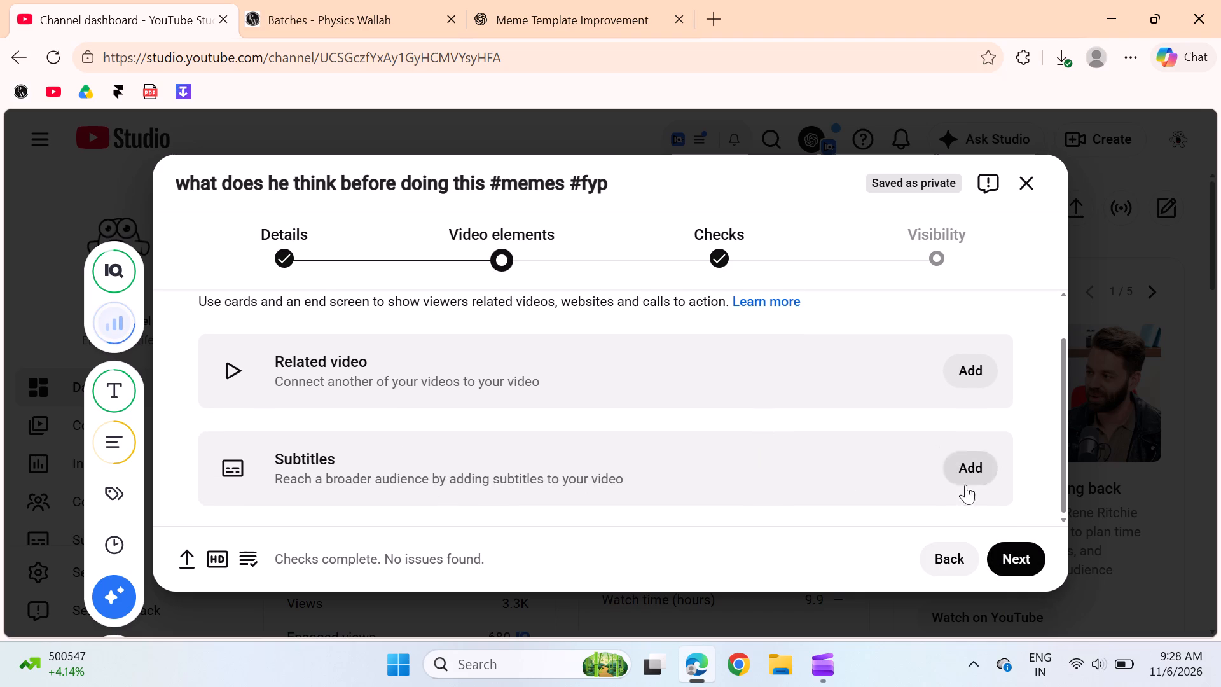
left_click(1018, 546)
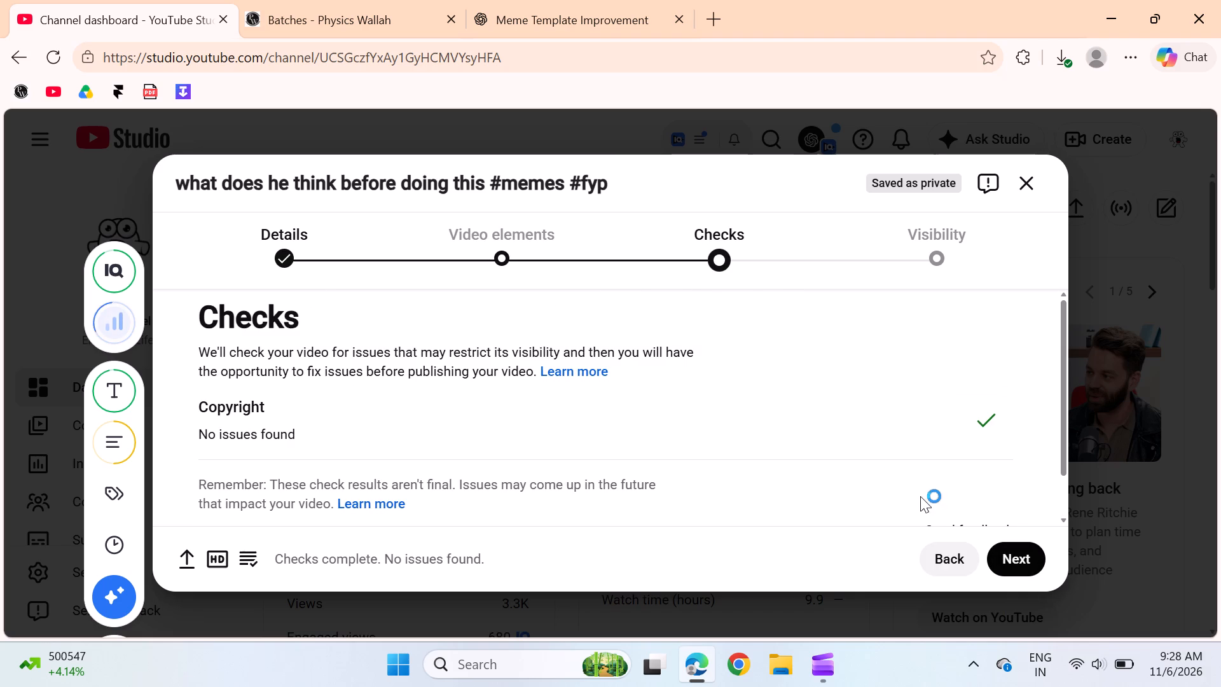
scroll(846, 454, "down", 1)
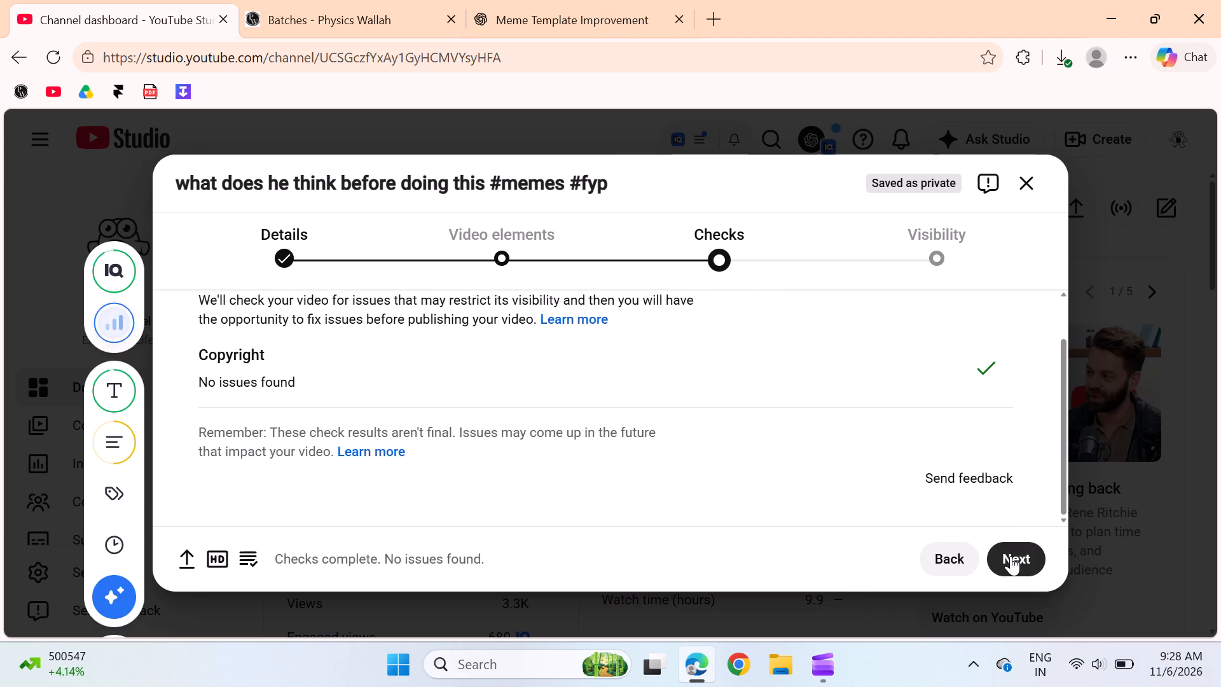
left_click(1011, 556)
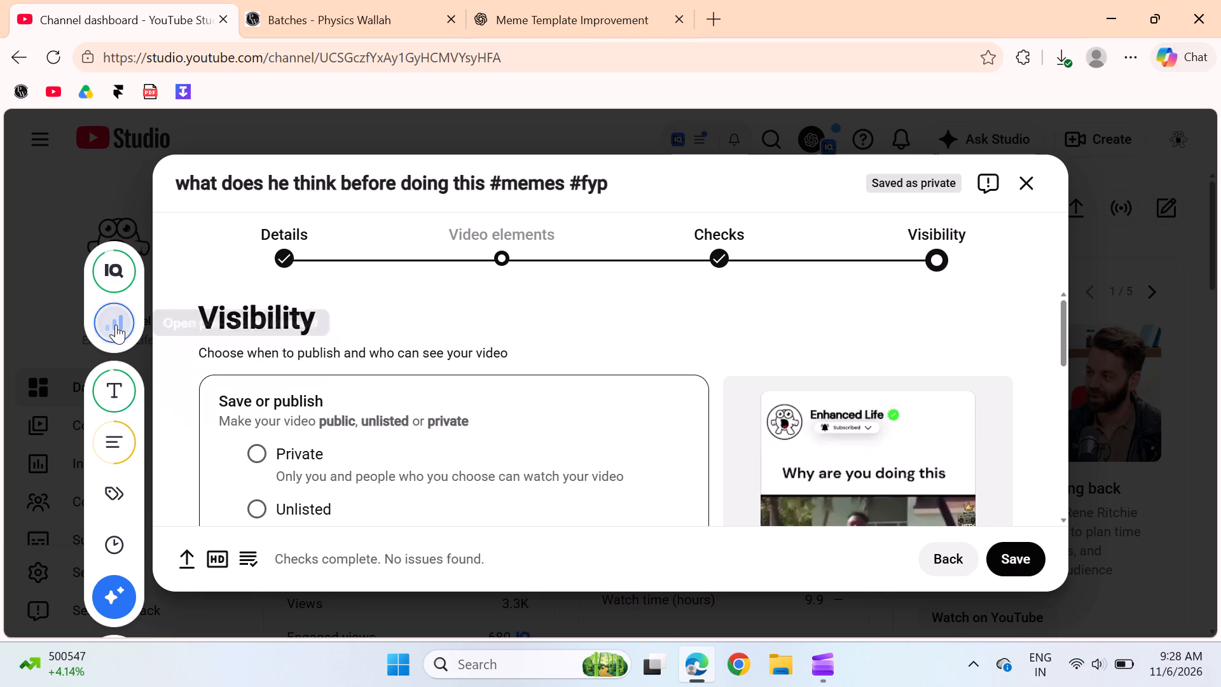
Review the pre-publish forecast for the Short, including the suggestions for making it stronger, and close it.
left_click(116, 324)
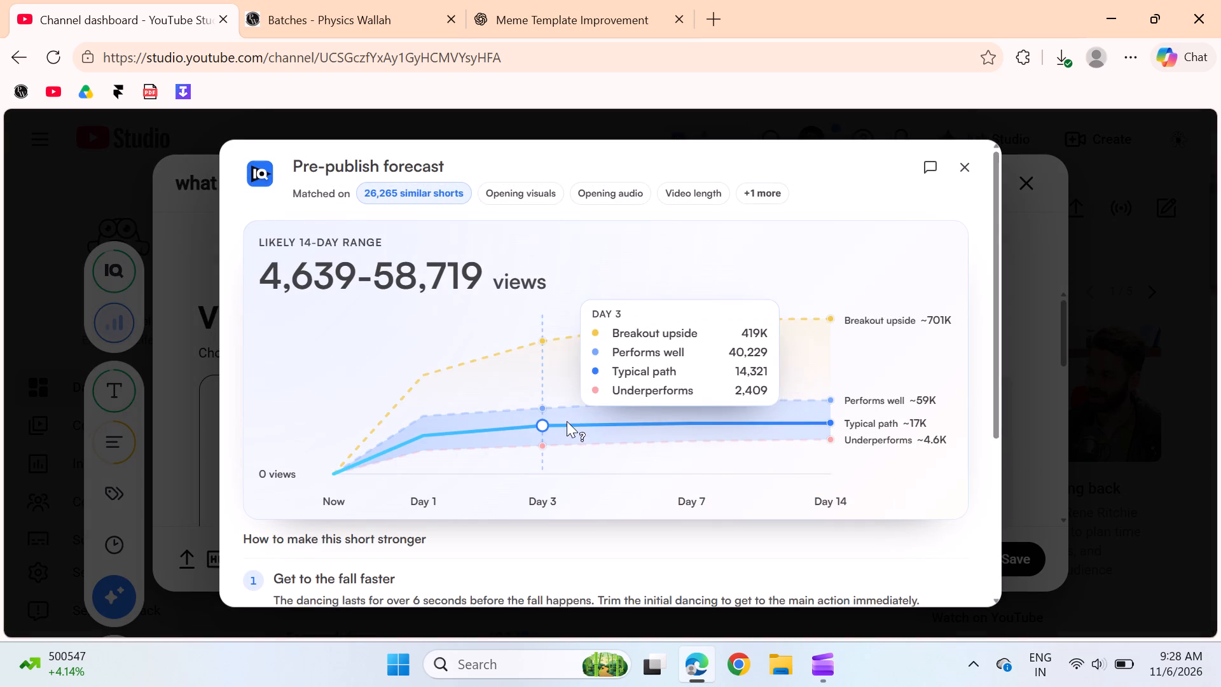
scroll(682, 296, "down", 1)
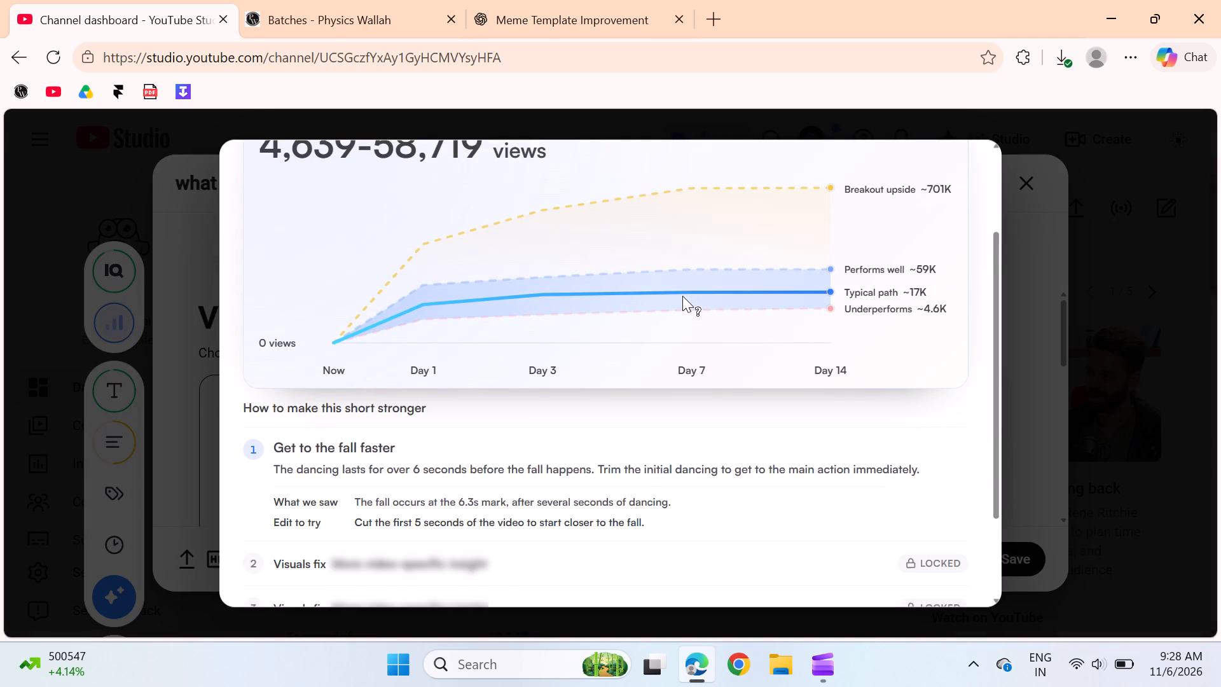
scroll(682, 296, "down", 2)
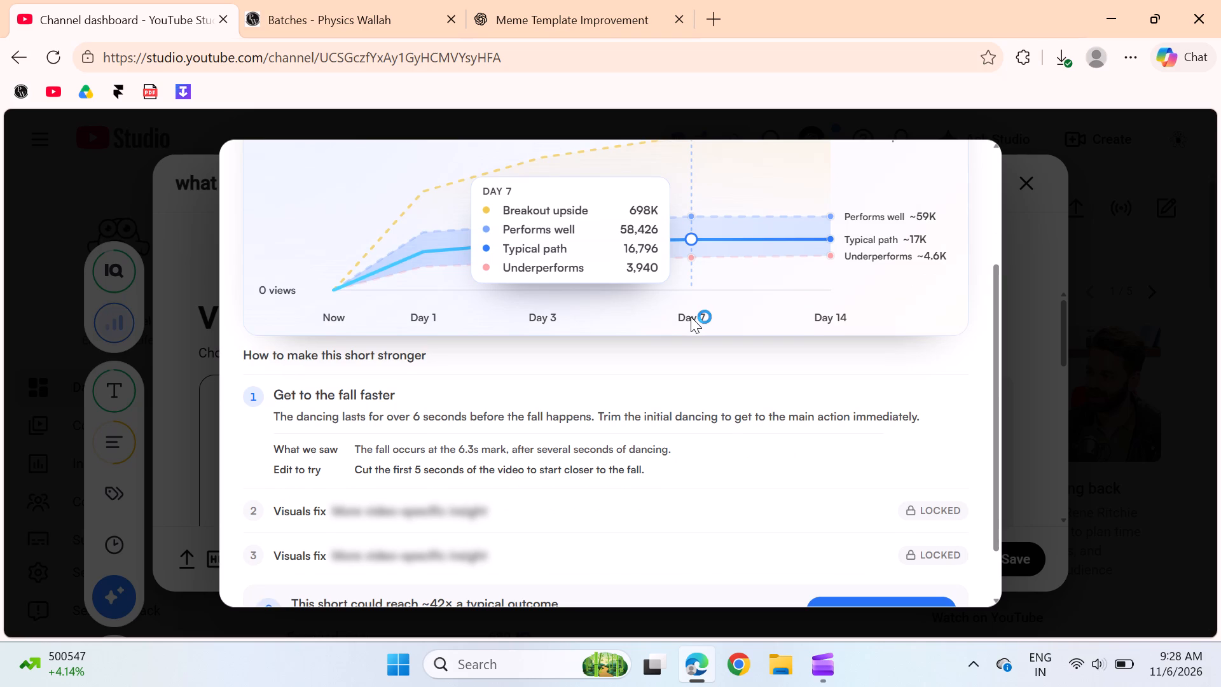
scroll(691, 317, "up", 3)
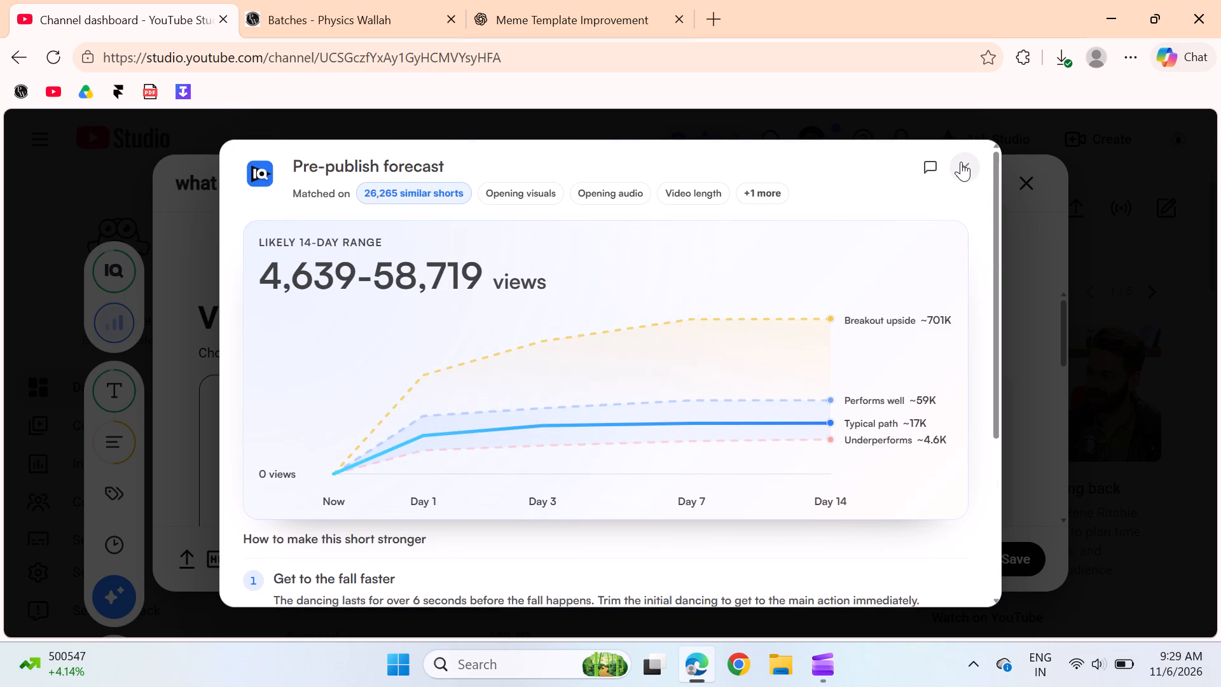
left_click(961, 162)
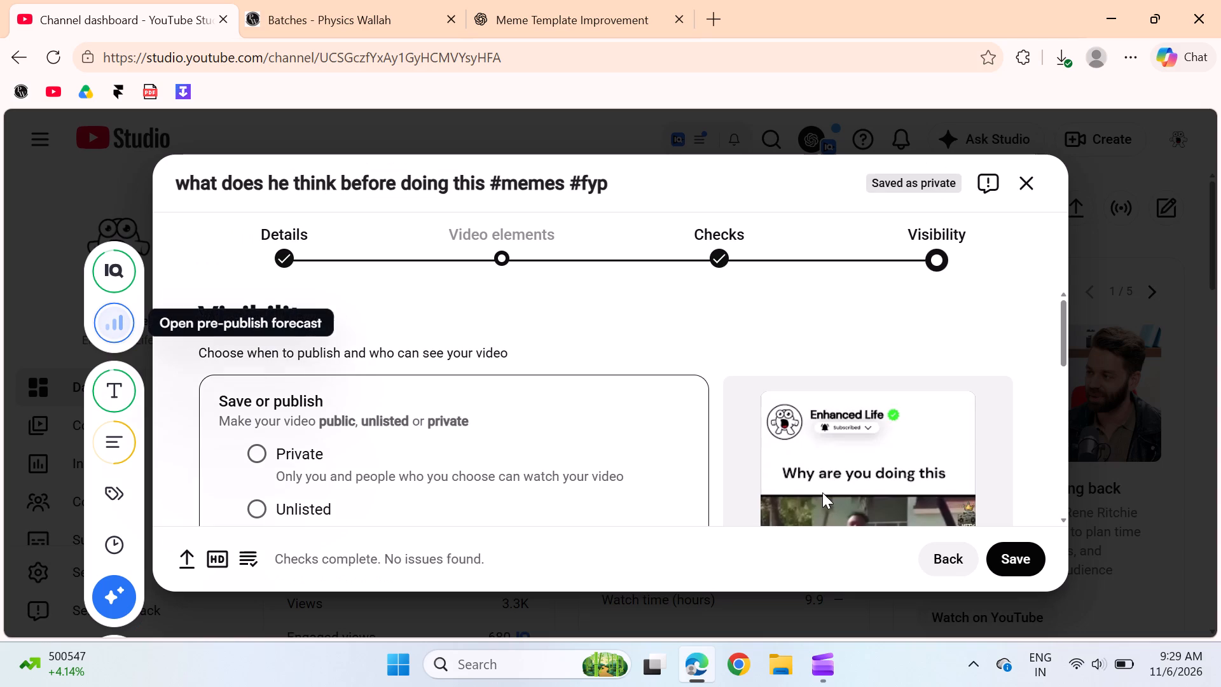
Switch to Clipchamp, where the export is finished, and close the app.
left_click(819, 665)
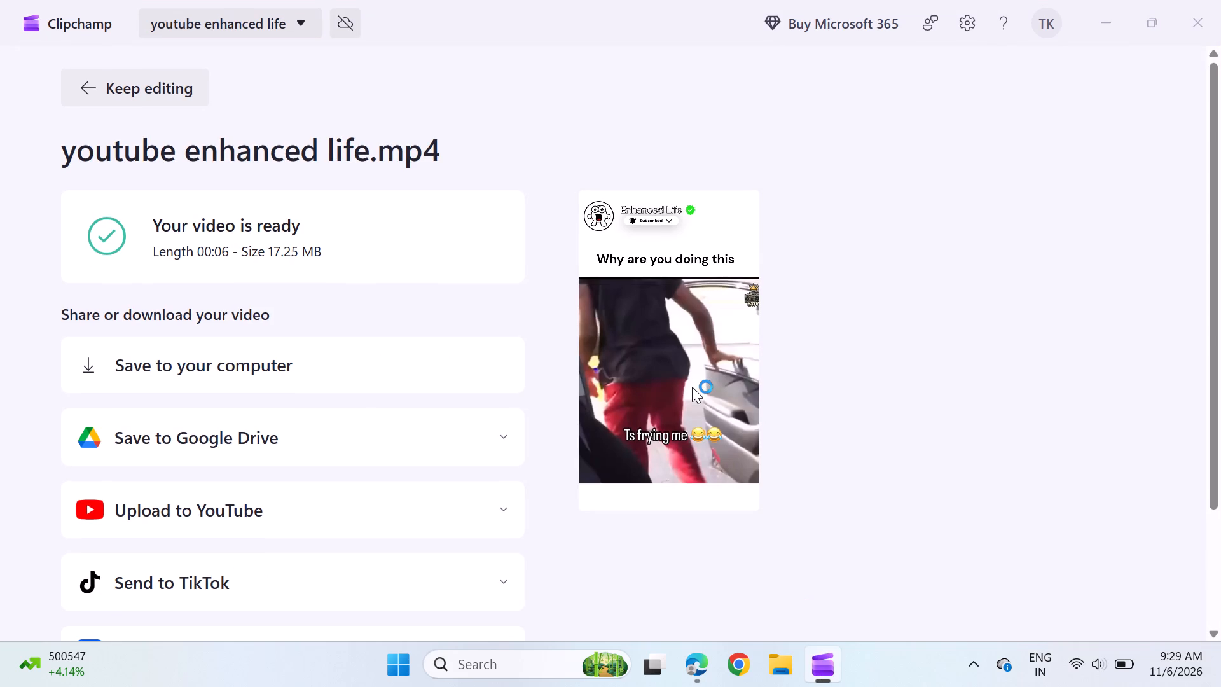
left_click(692, 387)
left_click(1117, 22)
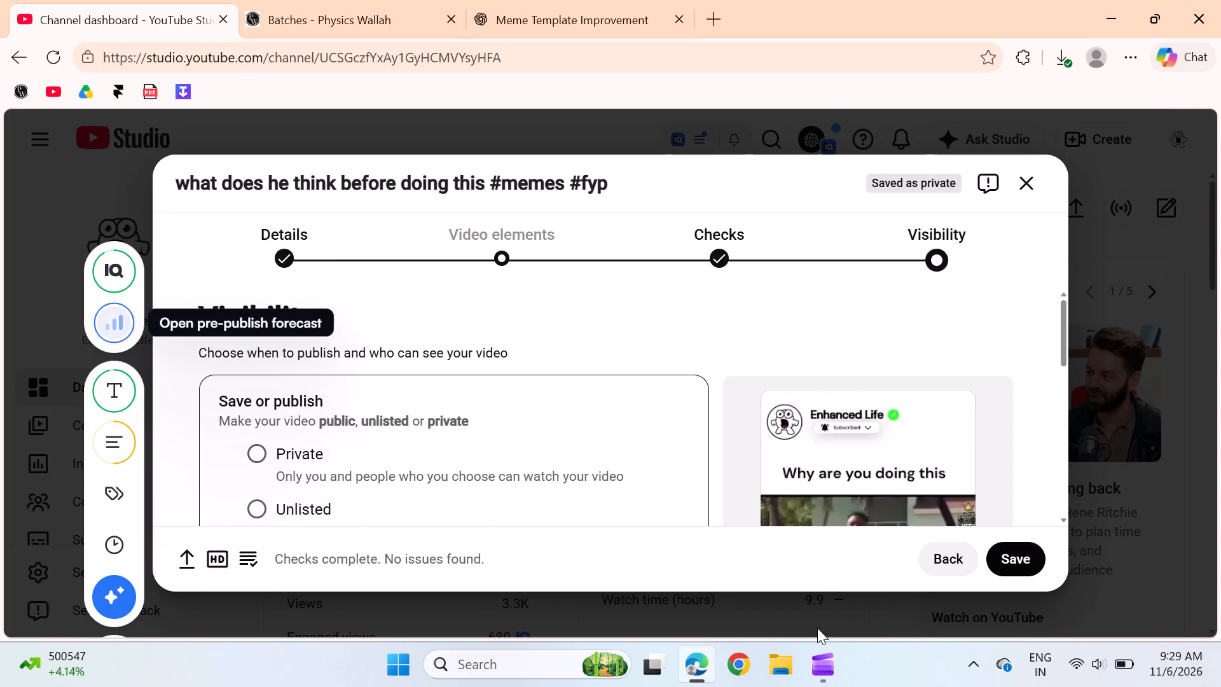
left_click(821, 656)
left_click(1200, 24)
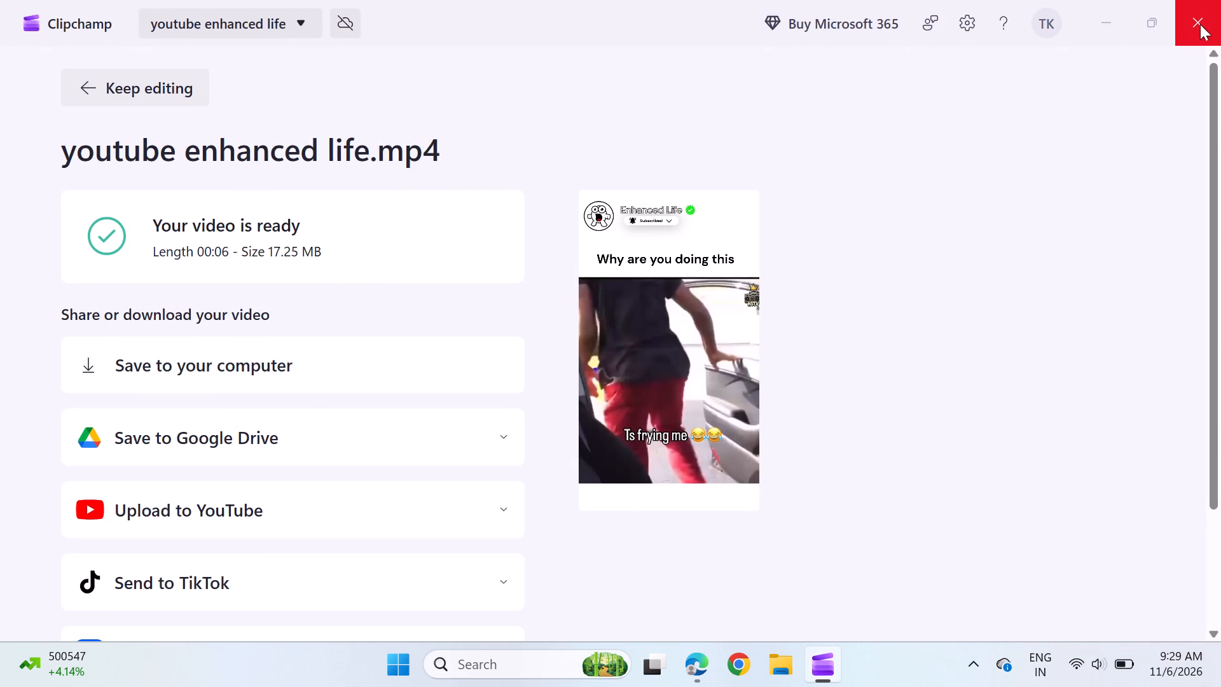
Play the exported "youtube enhanced life.mp4" from the Downloads folder in Media Player to check it, and close the player.
left_click(804, 665)
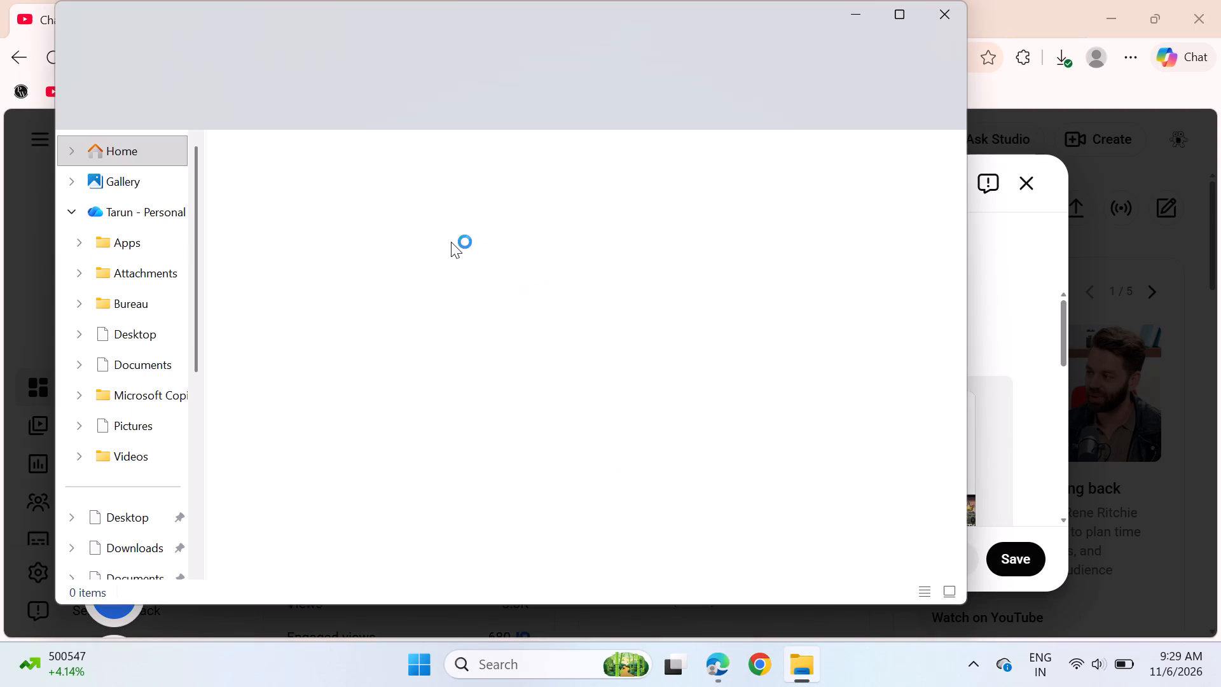
left_click(118, 548)
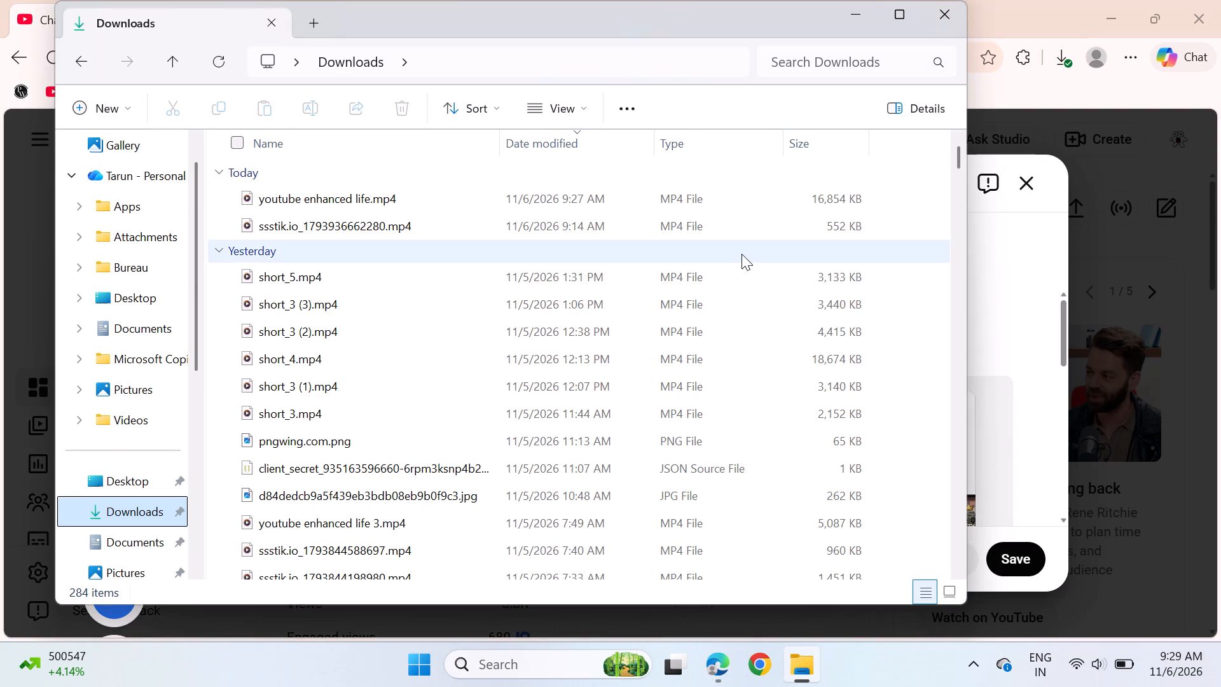
double_click(368, 202)
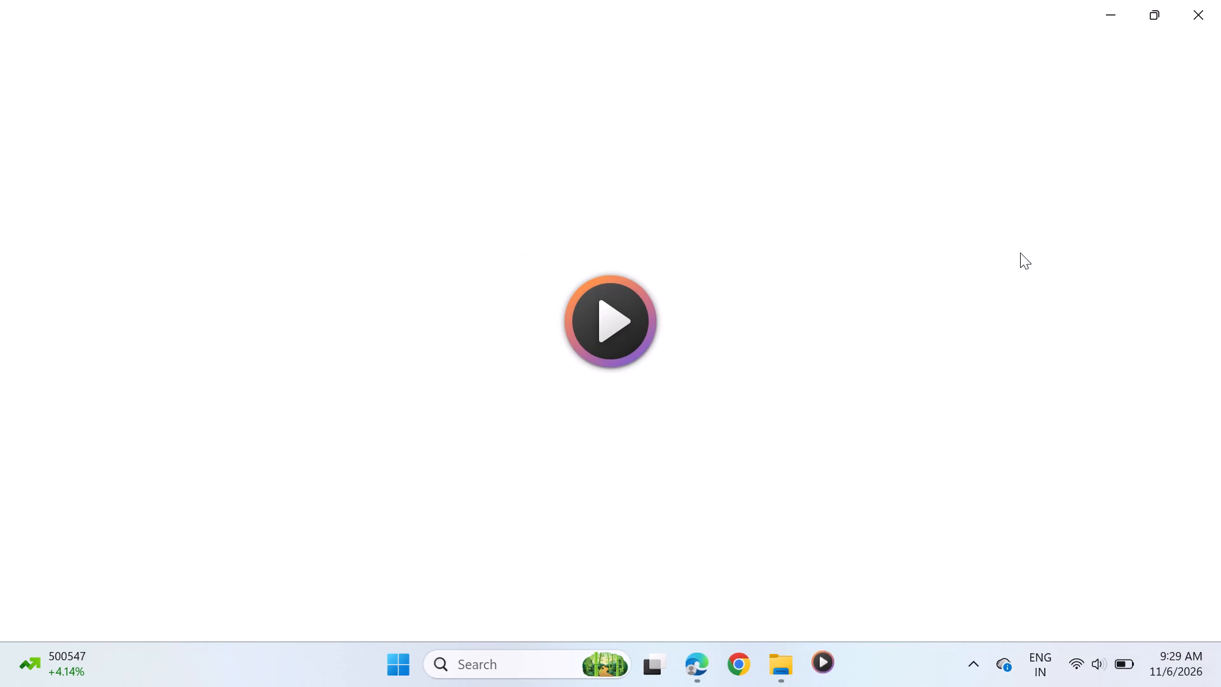
left_click(701, 646)
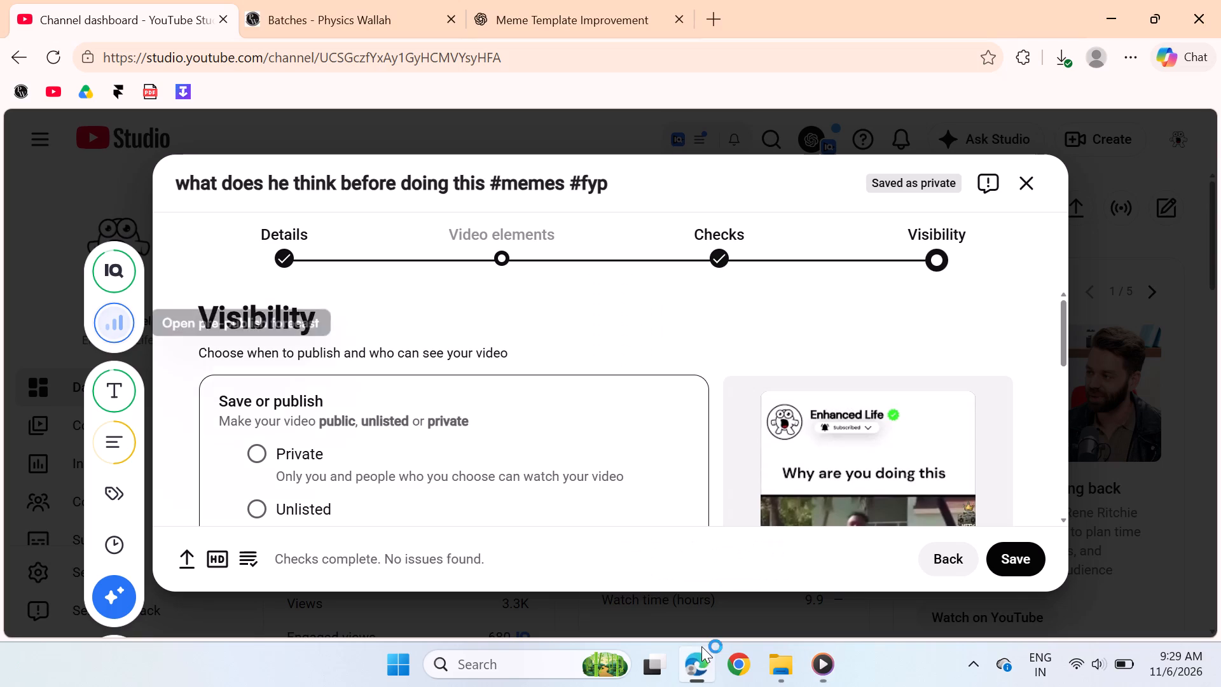
left_click(811, 659)
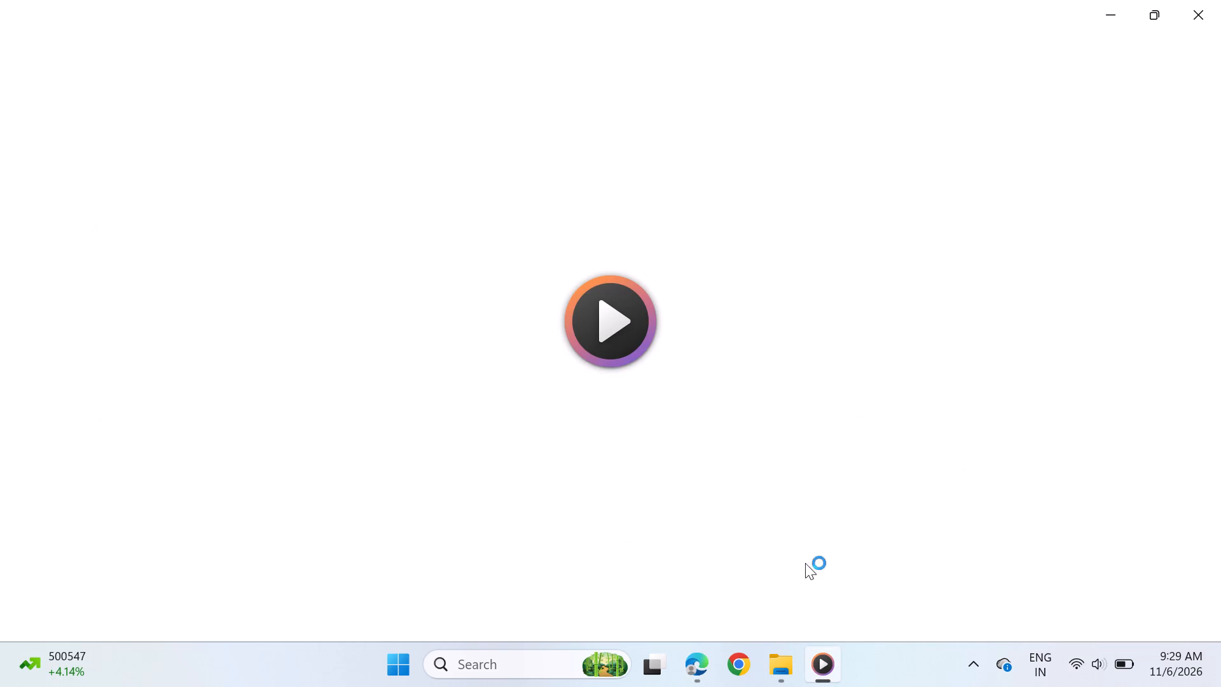
left_click(846, 494)
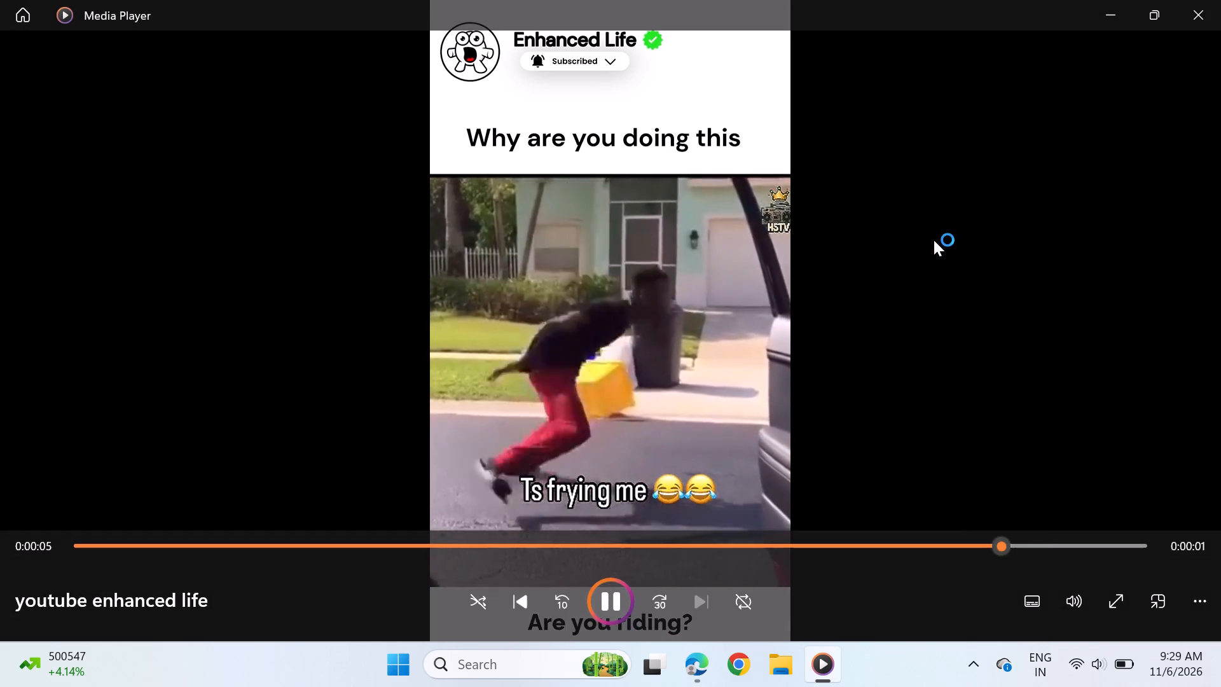
left_click(1215, 2)
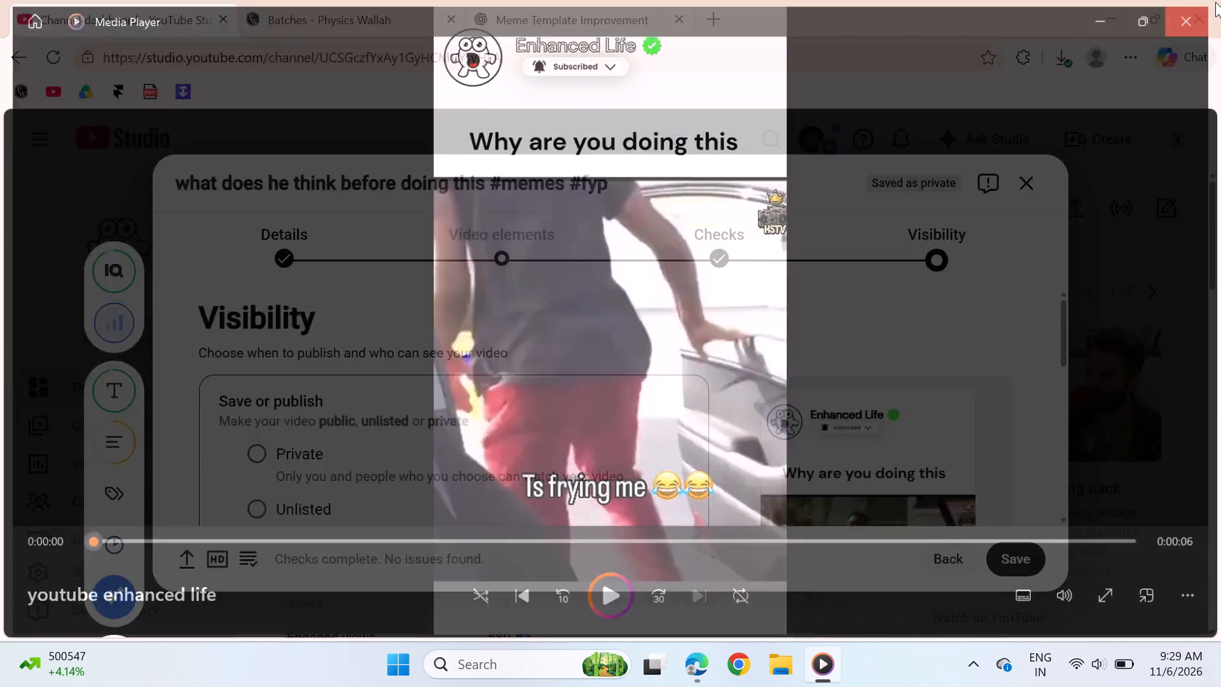
Set the Short's visibility to Public, publish it and dismiss the share-link dialog.
scroll(618, 490, "down", 1)
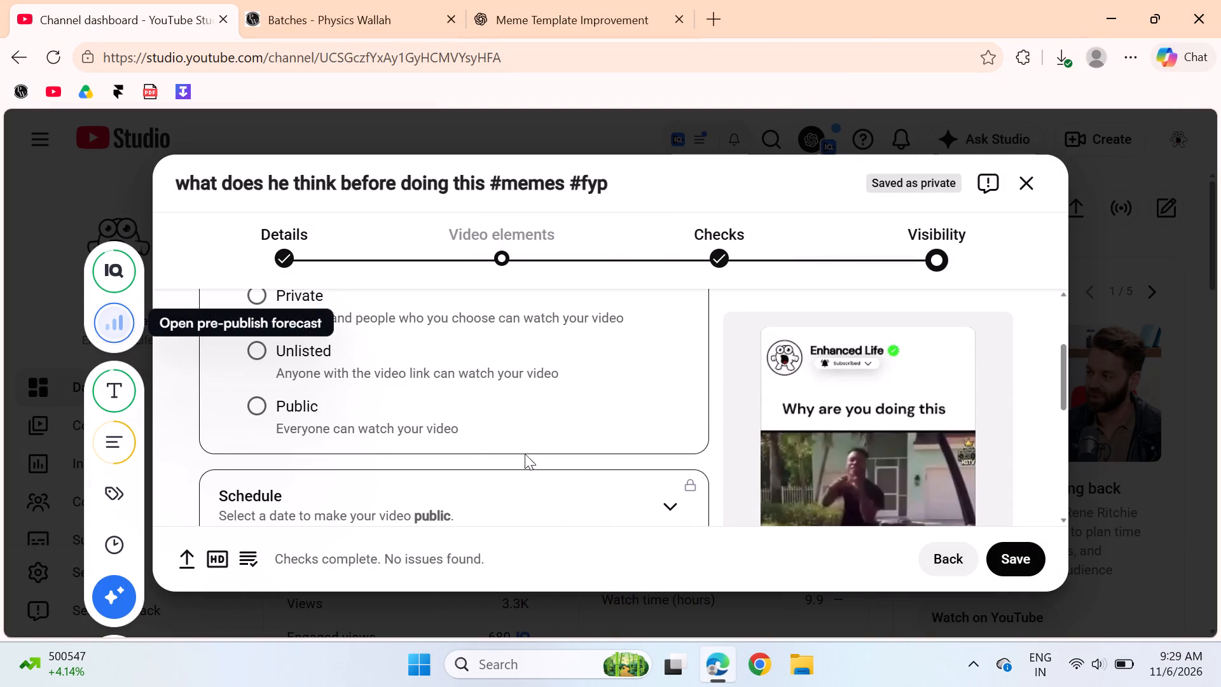
left_click(265, 404)
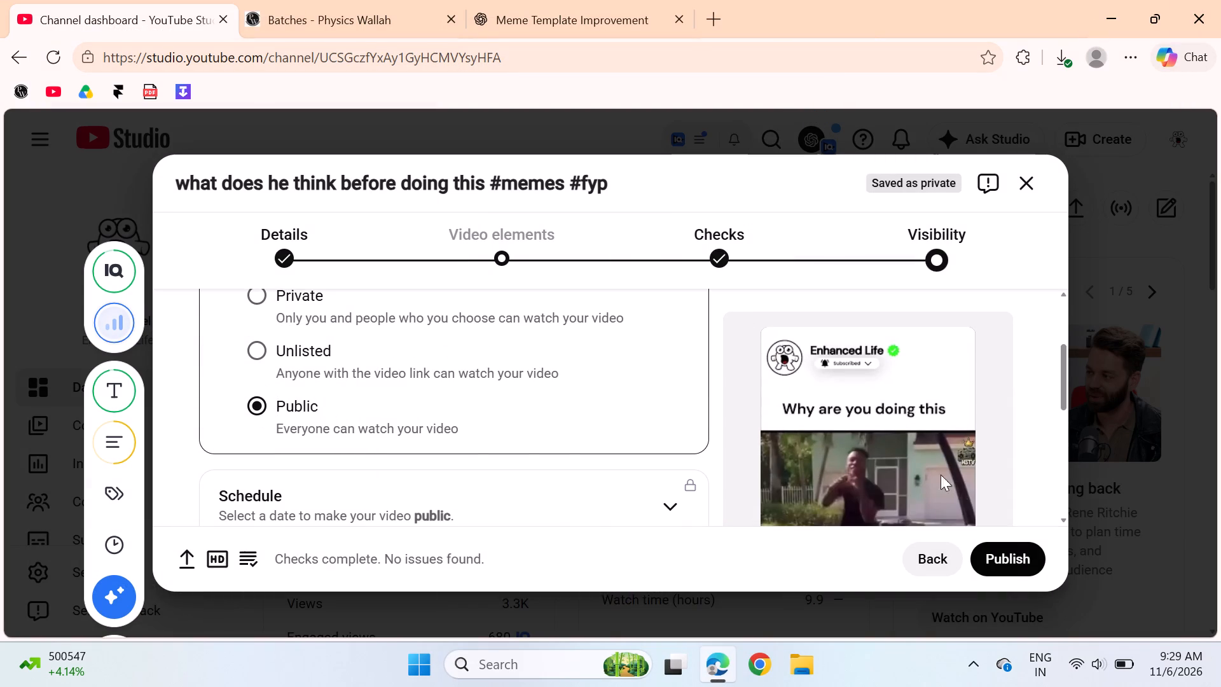
left_click(994, 560)
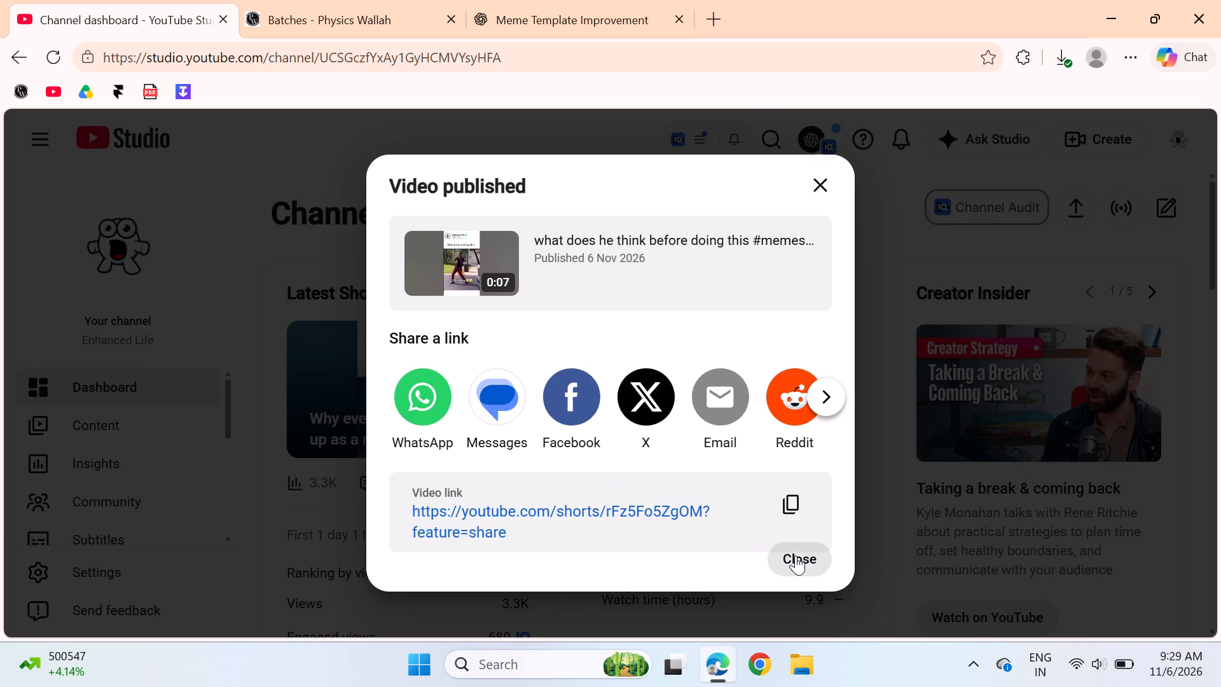
left_click(796, 555)
Examine the channel dashboard's latest post, comments, Channel Stats and latest Short performance.
scroll(511, 495, "down", 6)
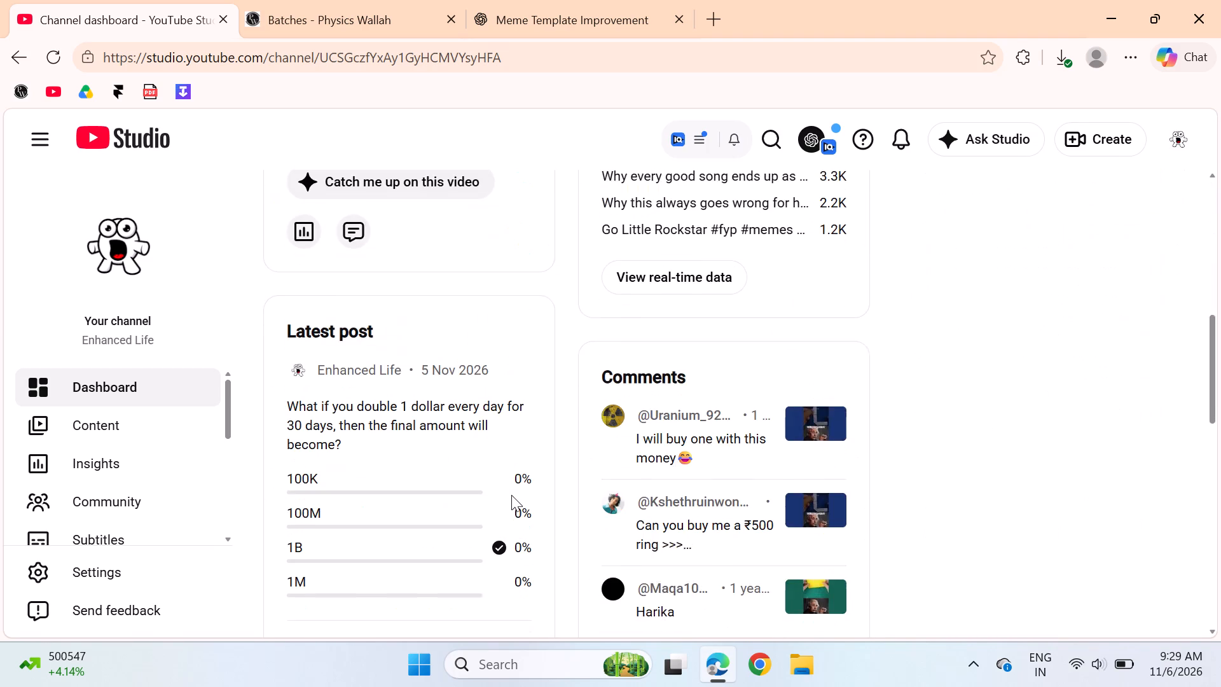
scroll(478, 264, "down", 8)
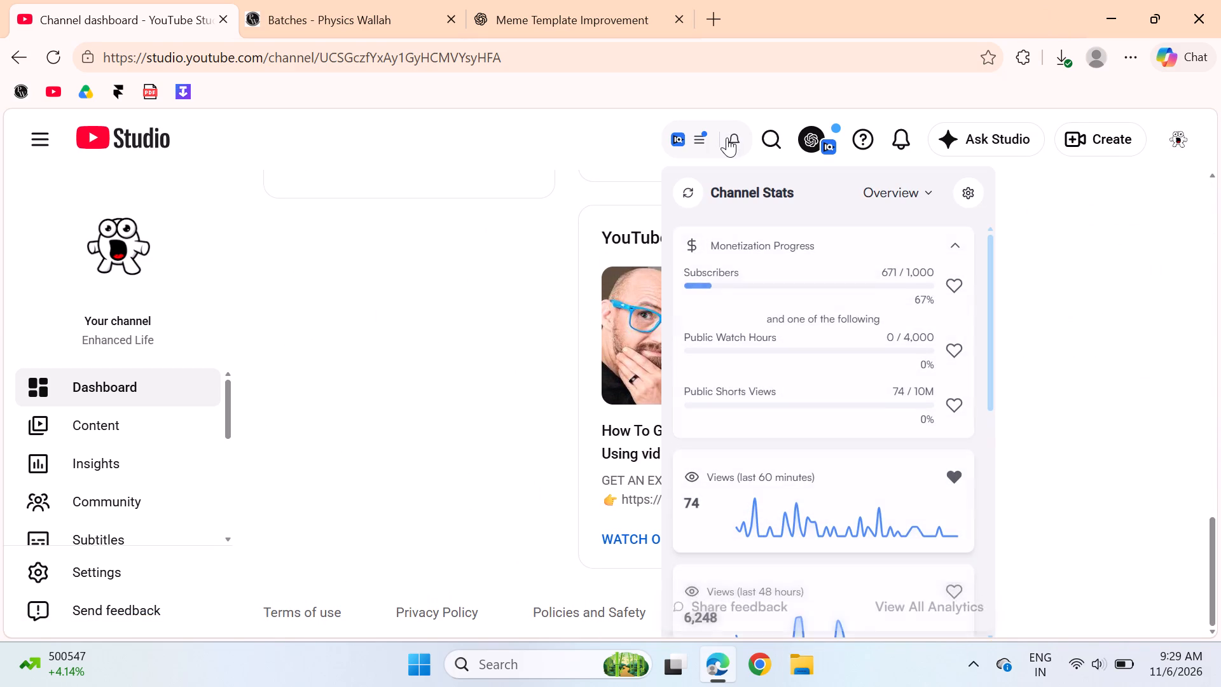
scroll(747, 367, "down", 1)
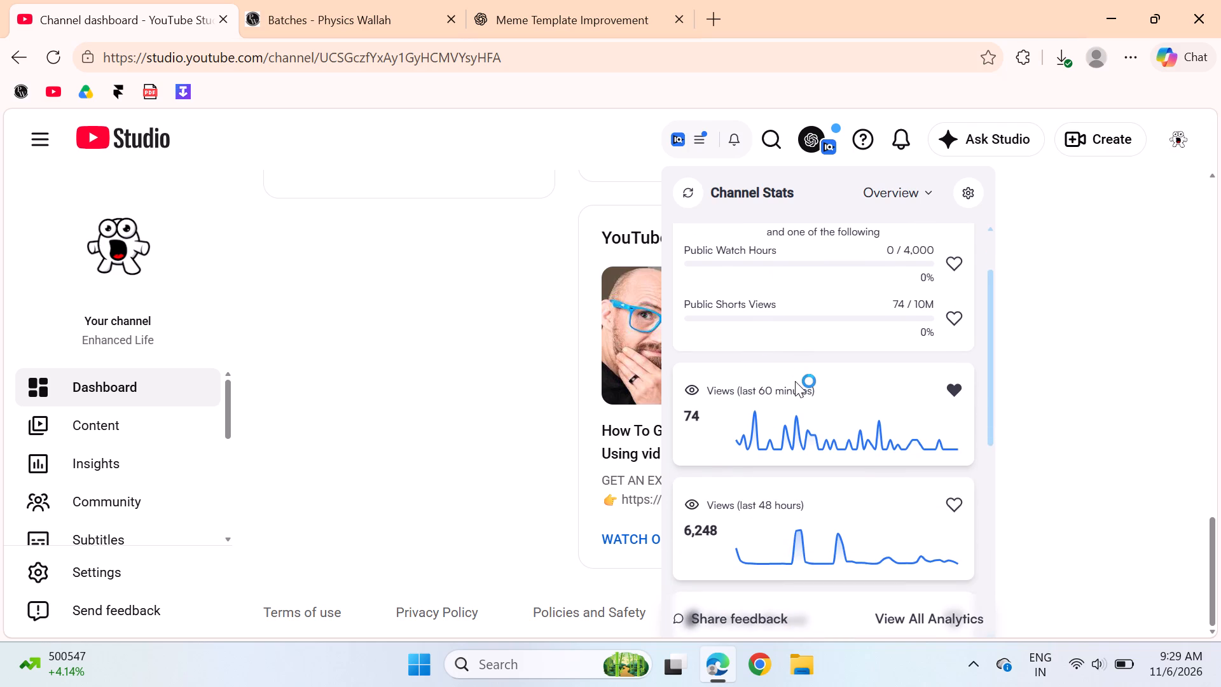
scroll(486, 352, "up", 6)
scroll(412, 426, "up", 5)
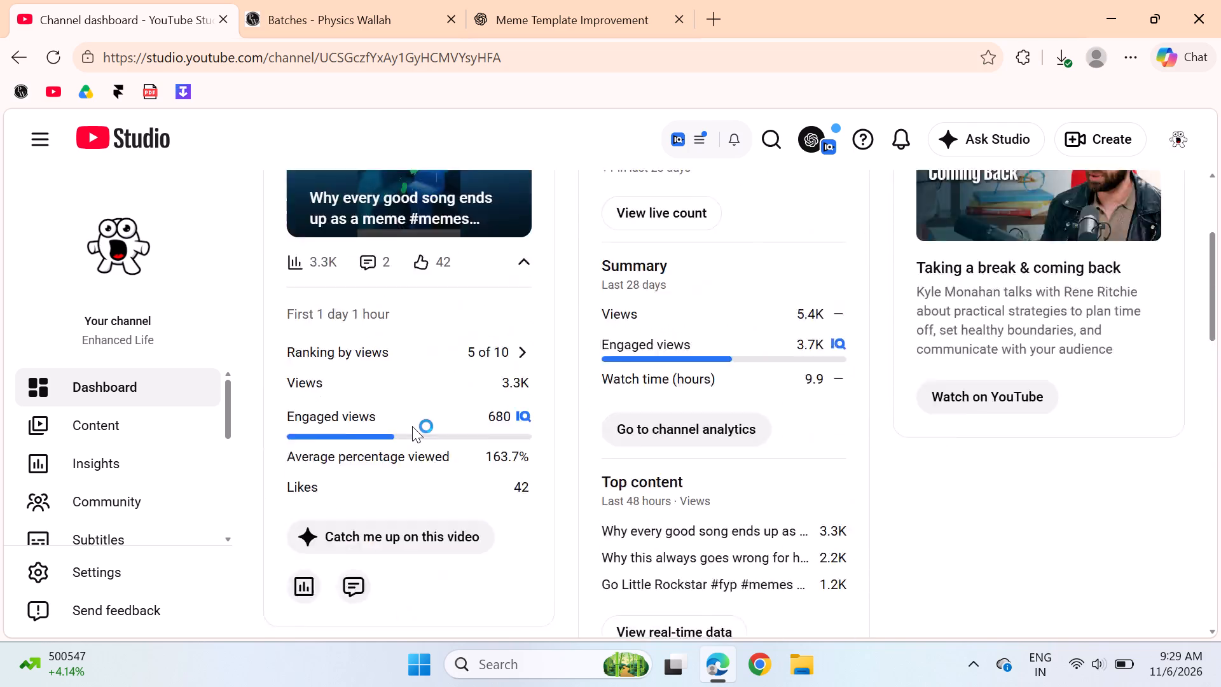
Close the YouTube Studio and Meme Template Improvement pages and minimize the browser, leaving Physics Wallah open.
left_click(224, 20)
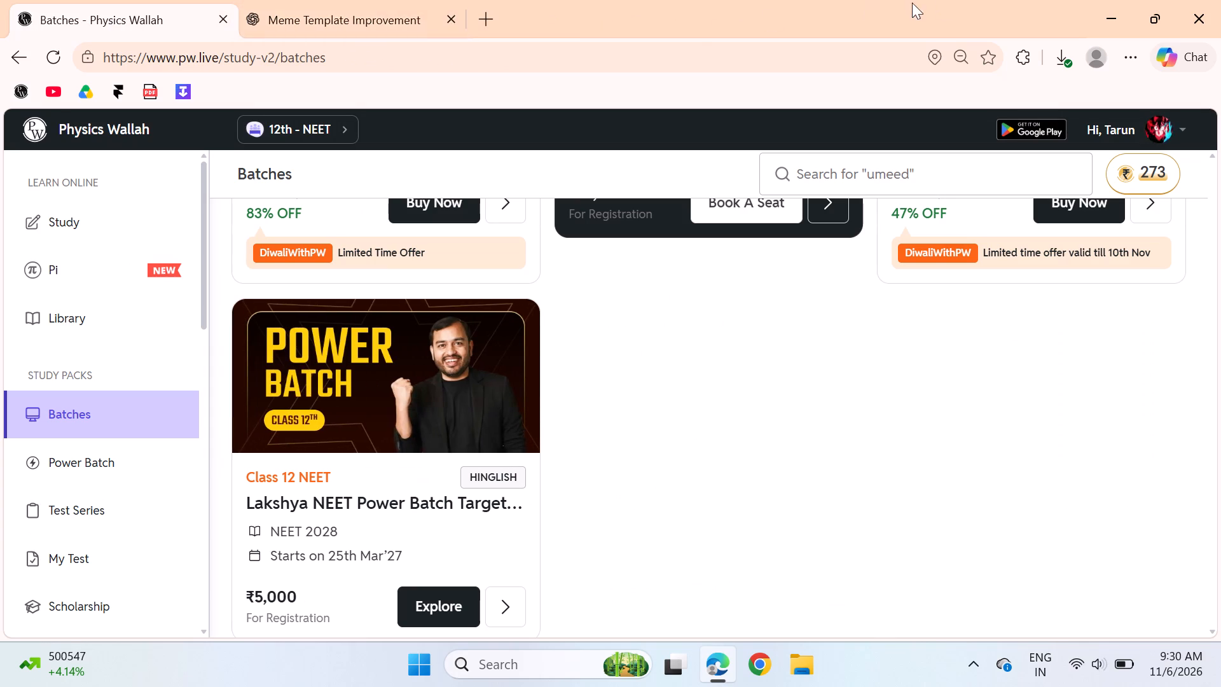
left_click(450, 18)
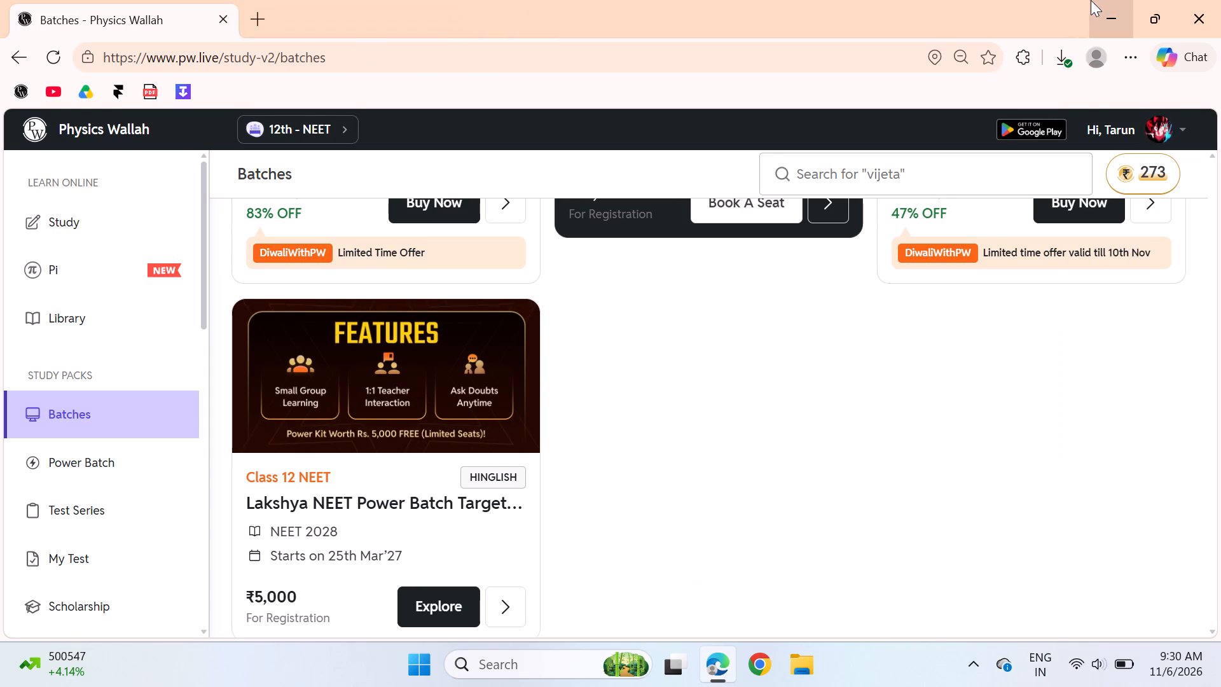
left_click(1097, 0)
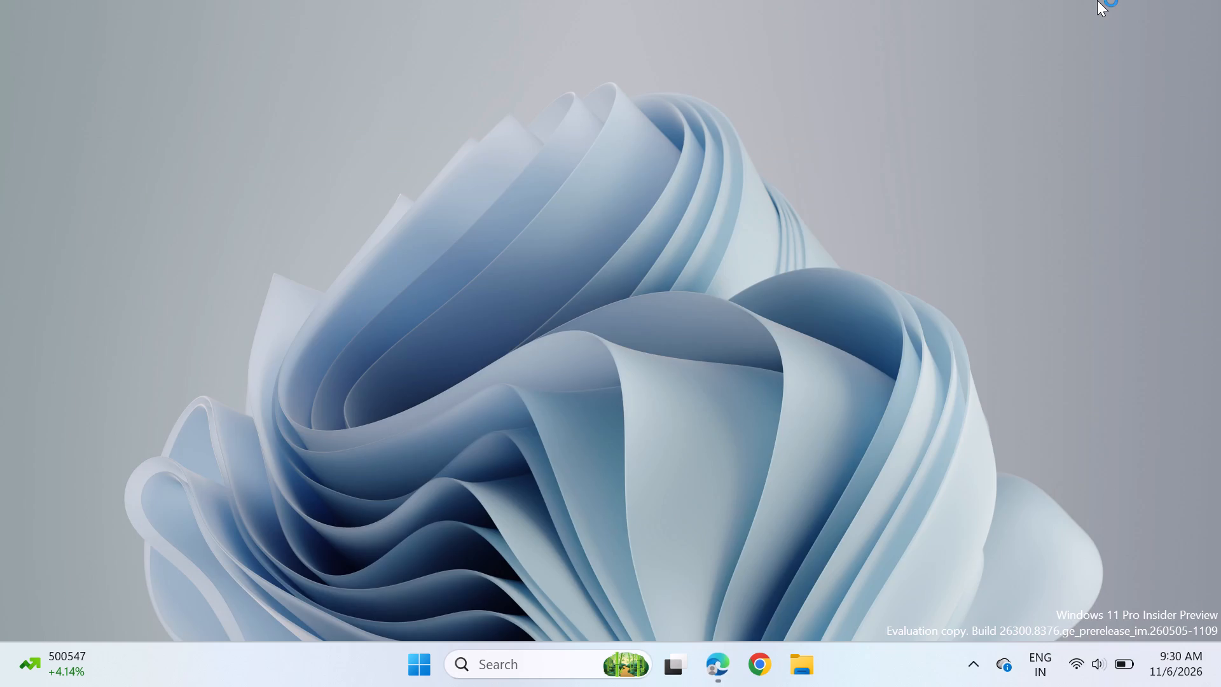